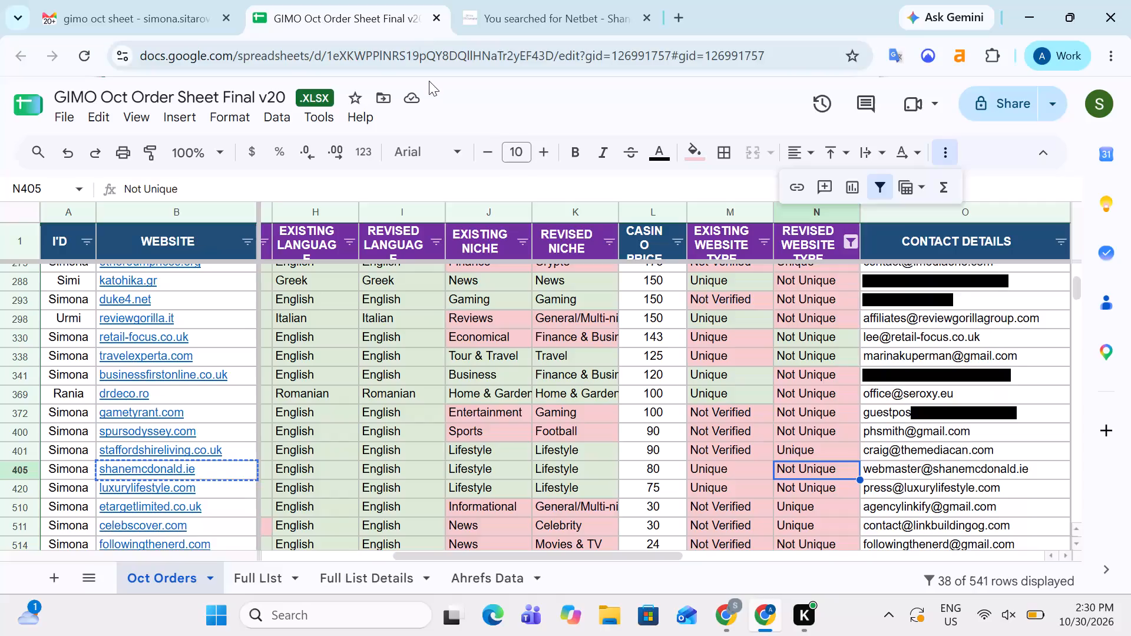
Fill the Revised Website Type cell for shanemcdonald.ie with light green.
left_click(701, 144)
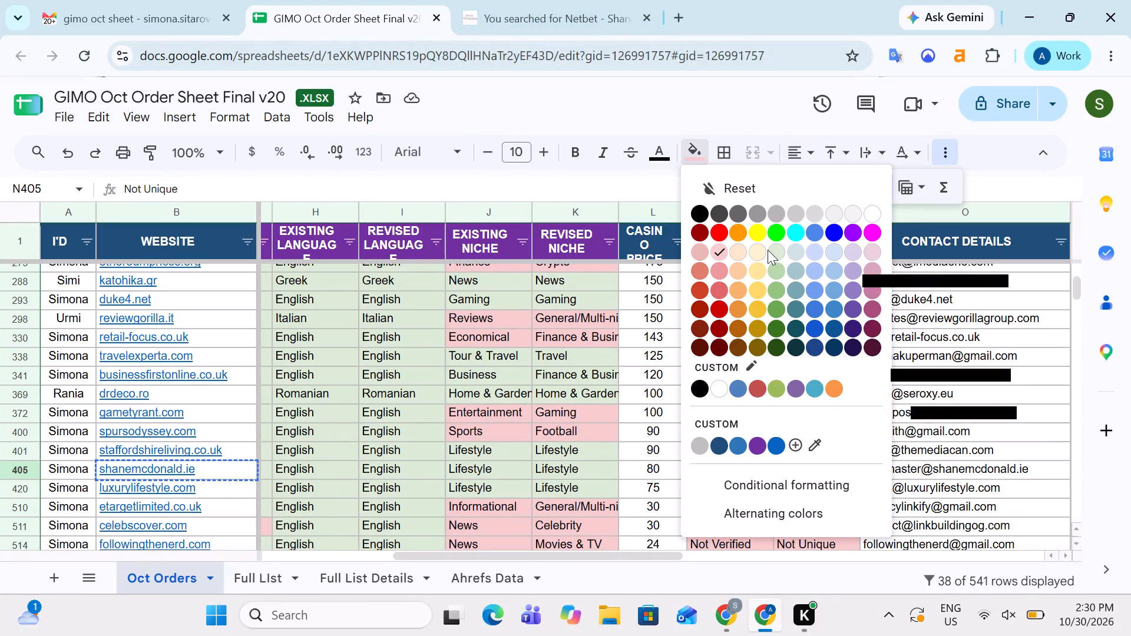
left_click(773, 250)
key("Down")
key("Left")
key("Right")
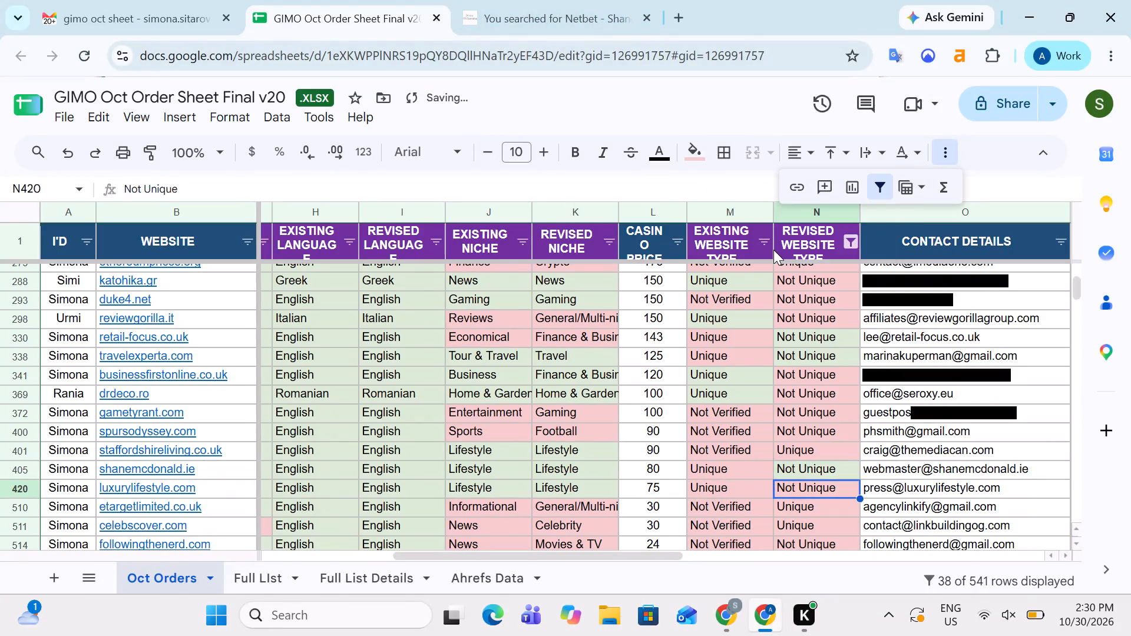
key("Left")
key("Left")
key("Left")
key("Left")
key("Left")
key("Left")
key("Left")
key("Left")
key("Left")
key("Left")
key("Left")
key("Left")
key("Left")
key("Left")
key("Left")
key("Left")
key("Left")
key("Left")
key("Left")
key("Left")
key("Right")
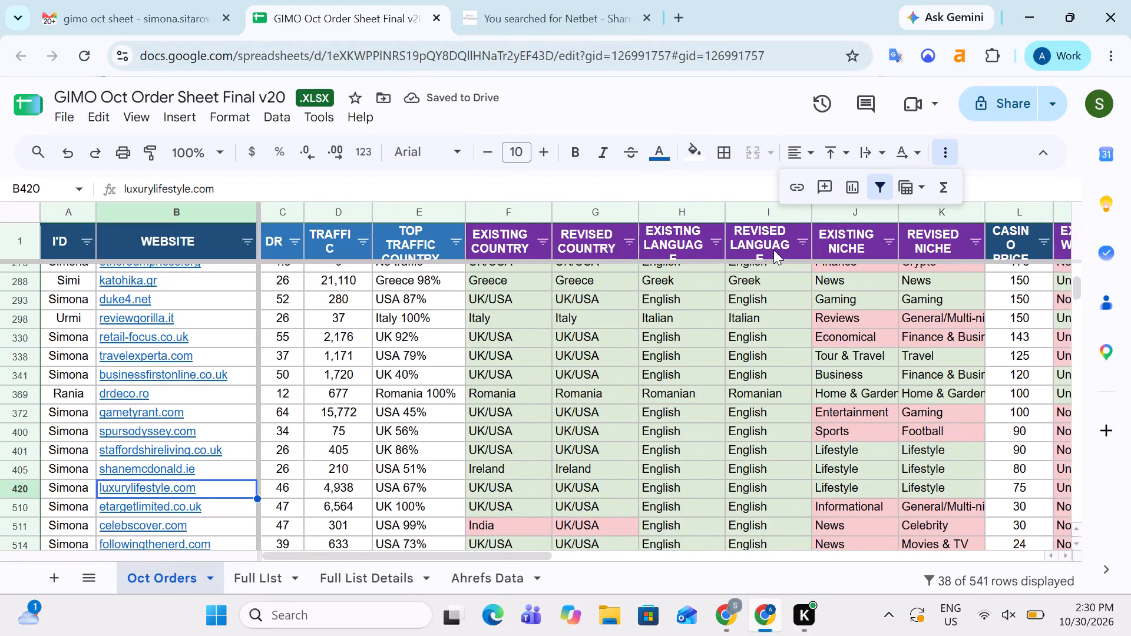
key("ctrl+c")
left_click(561, 0)
left_click(574, 55)
key("ctrl+v")
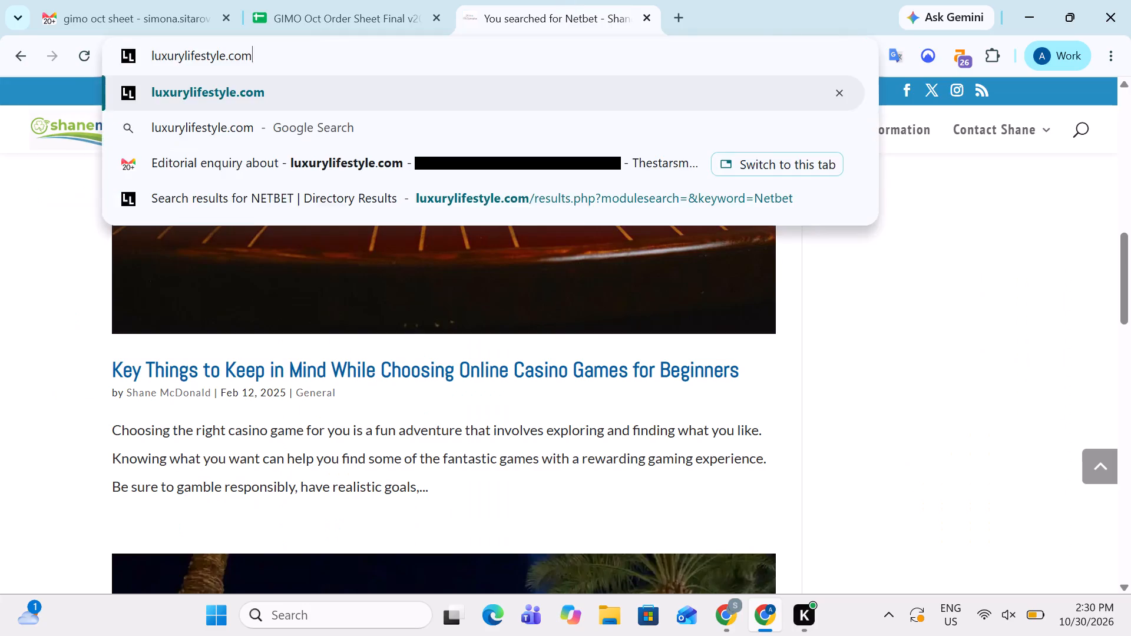
key("Return")
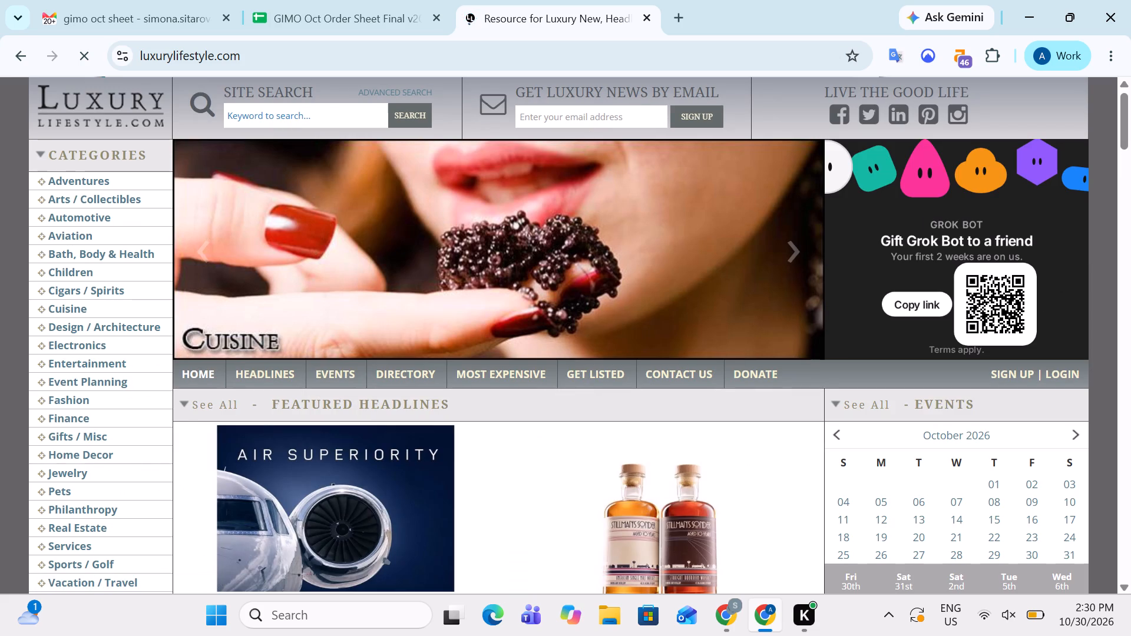
Search the luxurylifestyle.com site for Netbet and check the results.
left_click(260, 105)
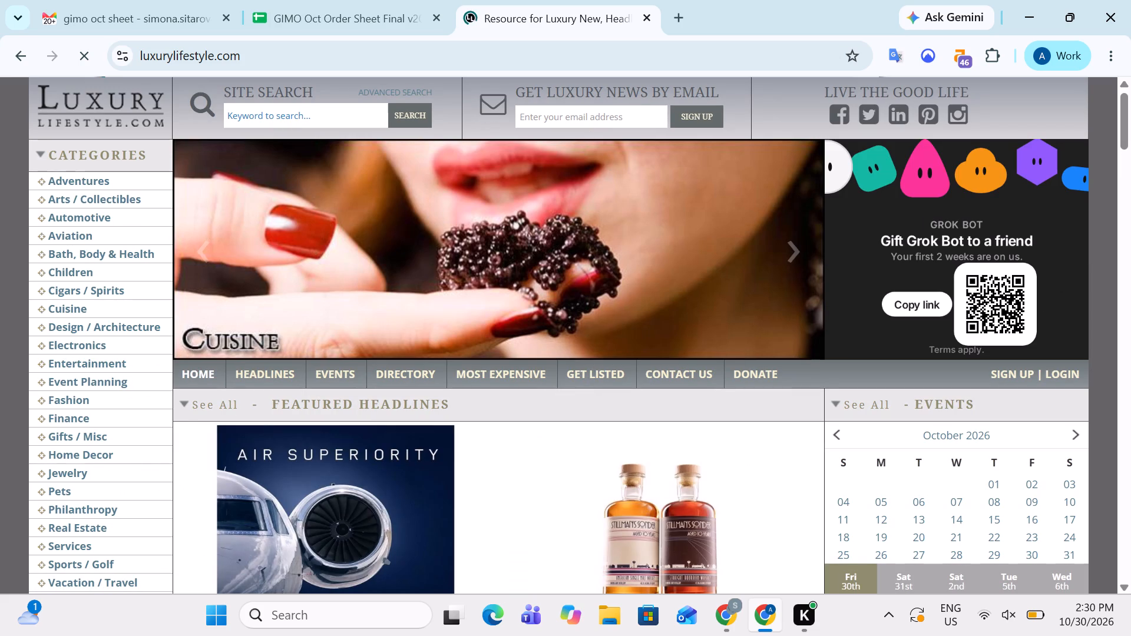
type("Netbet")
key("Return")
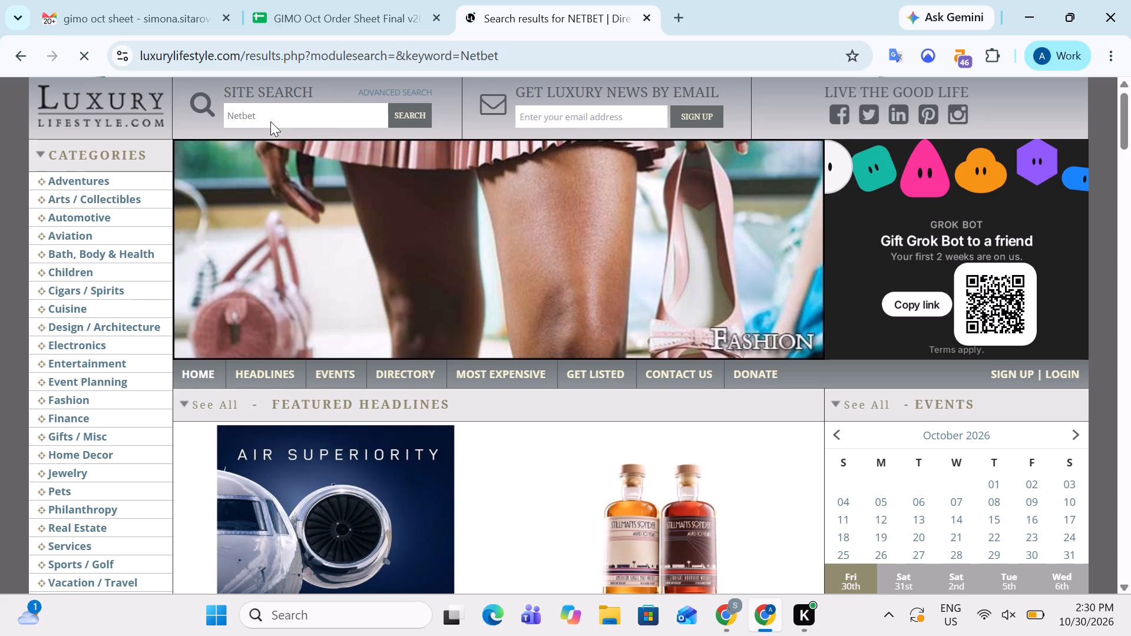
scroll(477, 290, "down", 3)
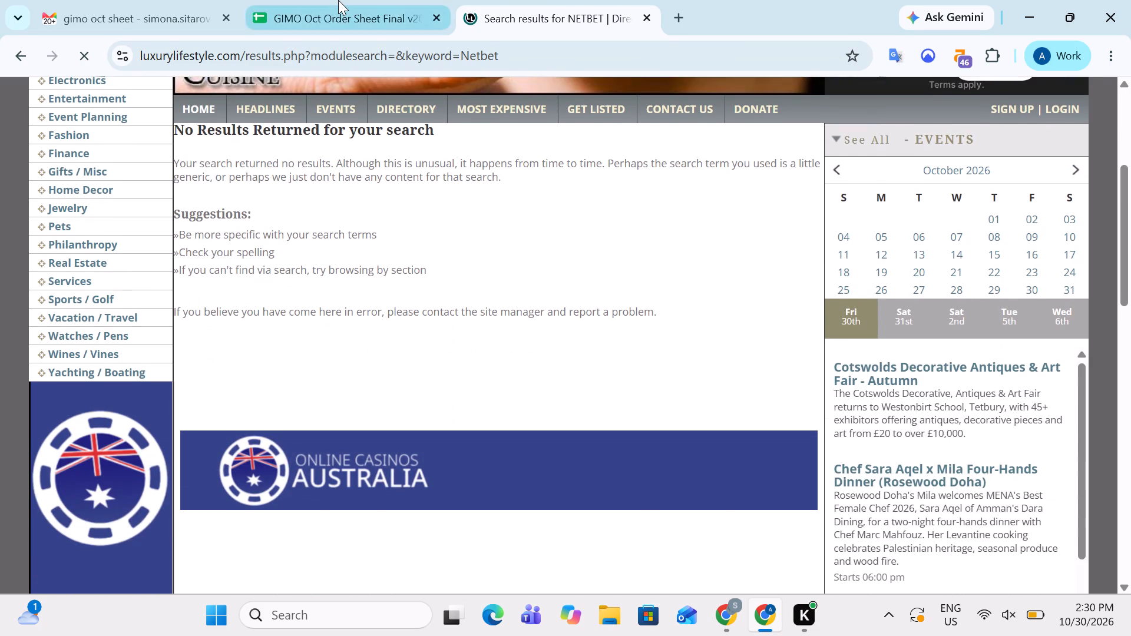
Back in the order sheet, fill the Existing Website Type cell for luxurylifestyle.com with light green.
left_click(338, 0)
key("Right")
key("Right")
key("Right")
key("Right")
key("Right")
key("Right")
key("Right")
key("Right")
key("Right")
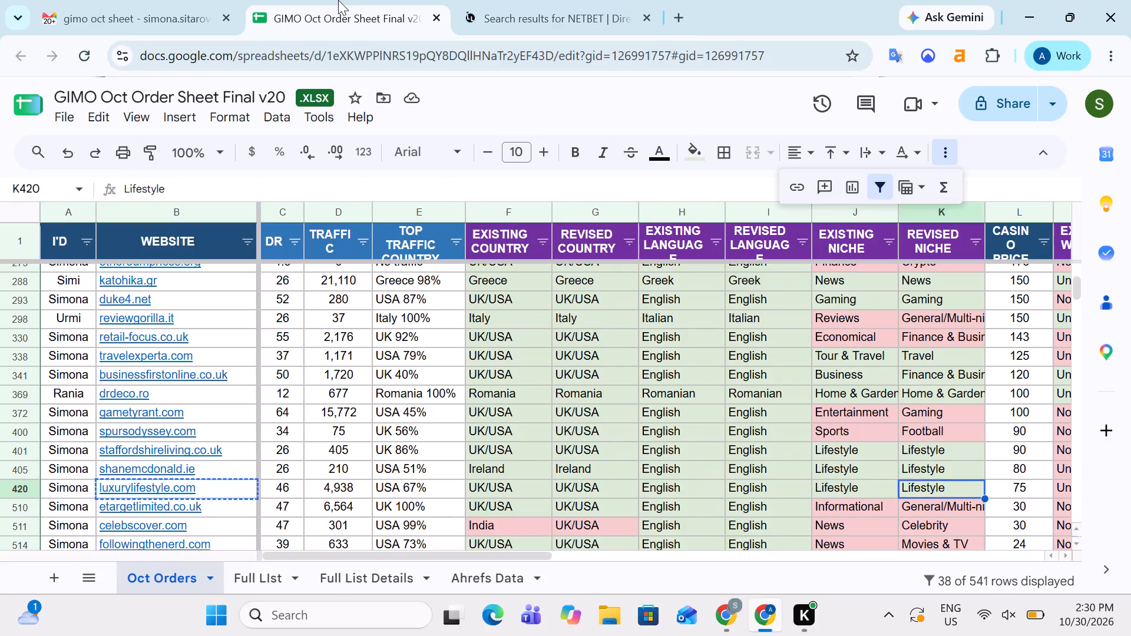
key("Right")
key("Right")
key("Right")
key("Right")
key("Left")
key("Left")
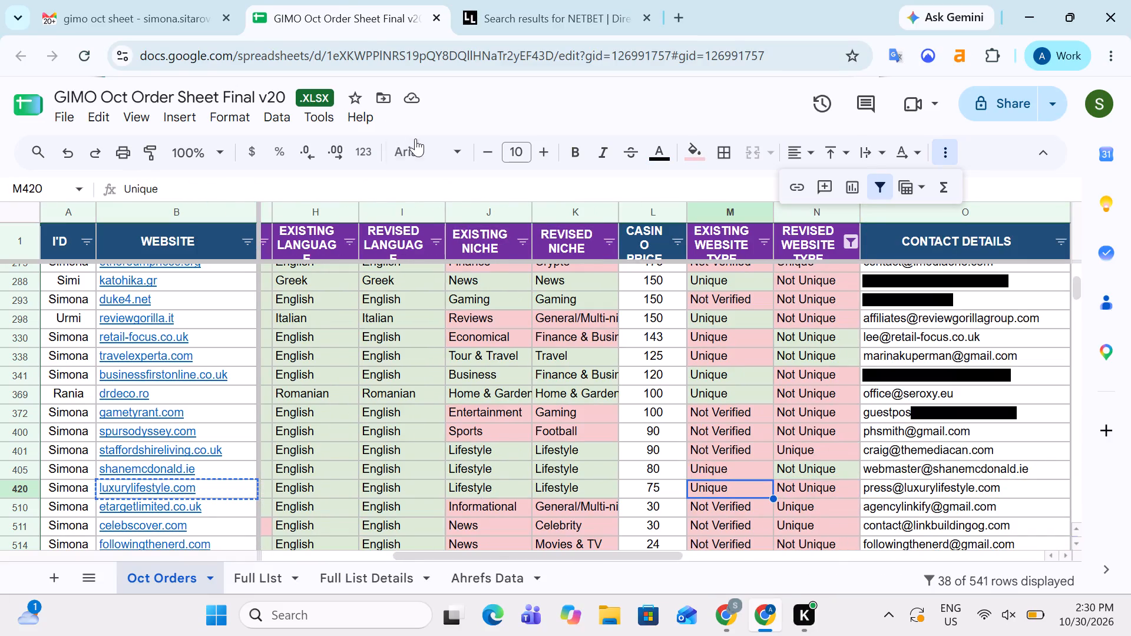
left_click(690, 157)
left_click(770, 250)
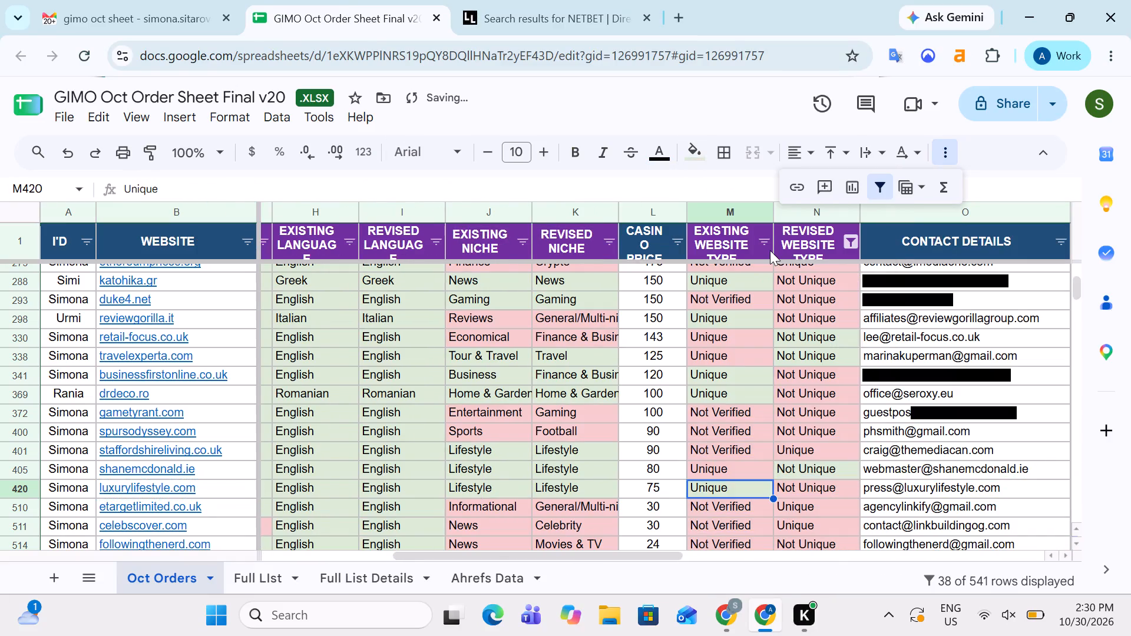
Check the Existing and Revised Website Type entries in the last filtered rows, down to followingthenerd.com.
key("Down")
key("Down")
key("Down")
key("Down")
key("Down")
key("Down")
key("Down")
key("Up")
key("Up")
key("Up")
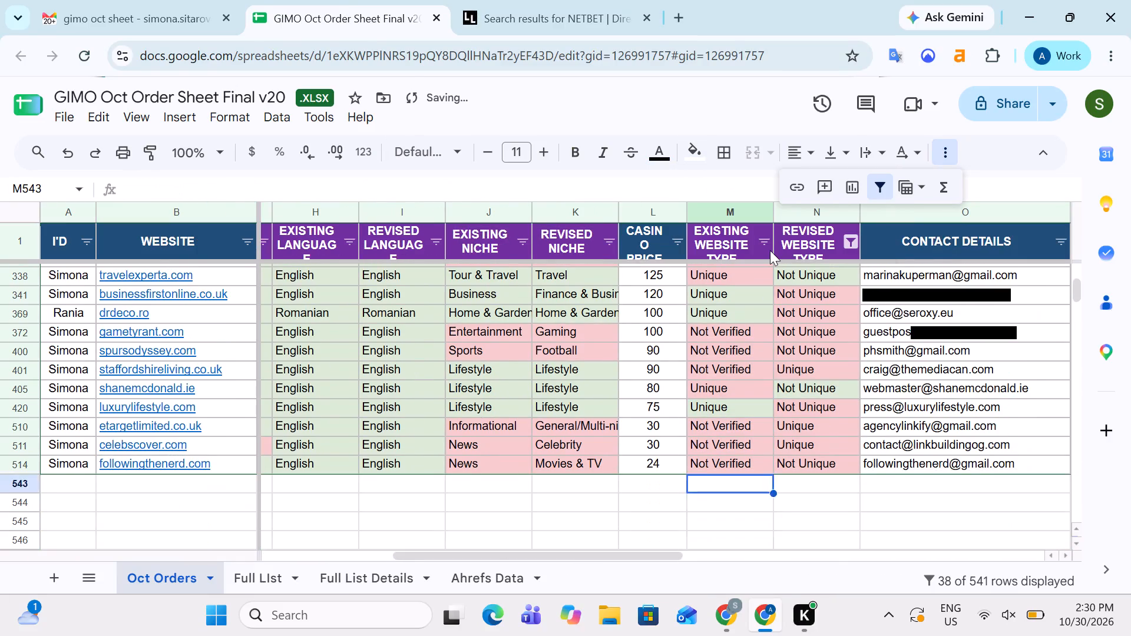
key("Up")
key("Up")
key("Right")
key("Down")
key("Left")
key("Right")
Filter the Revised Website Type column by values to show only Not Unique, excluding Unique.
key("Up")
key("Up")
key("Up")
key("Up")
key("Up")
key("Up")
key("Up")
key("Up")
key("Up")
key("Up")
key("Up")
key("Up")
key("Up")
key("Up")
key("Up")
key("Up")
key("Up")
key("Up")
key("Up")
key("Up")
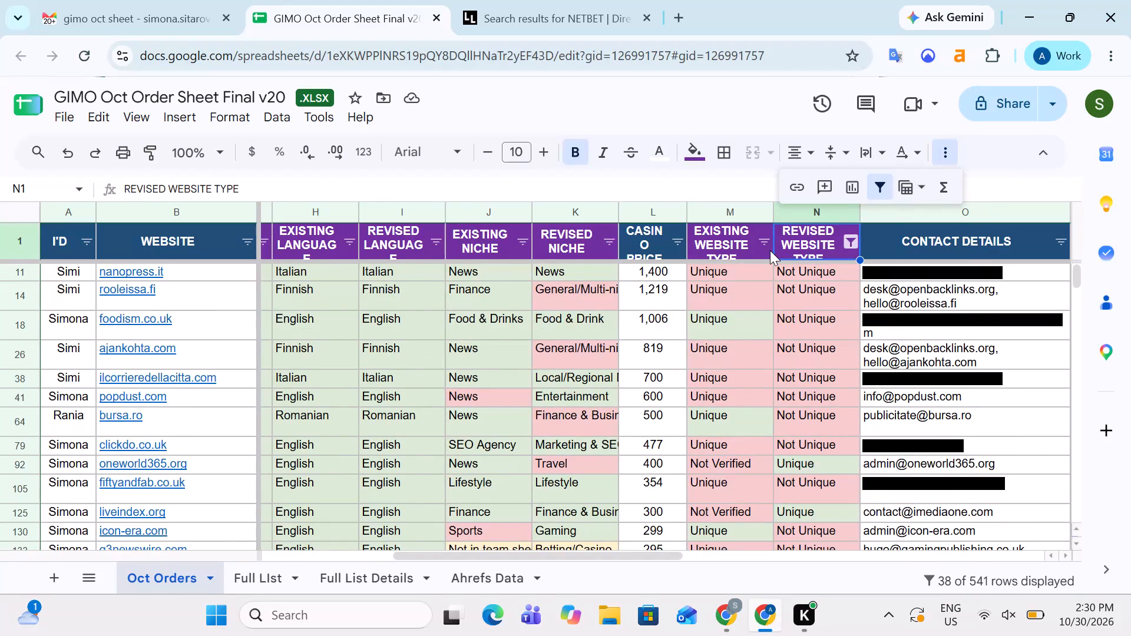
left_click(846, 239)
scroll(775, 343, "down", 5)
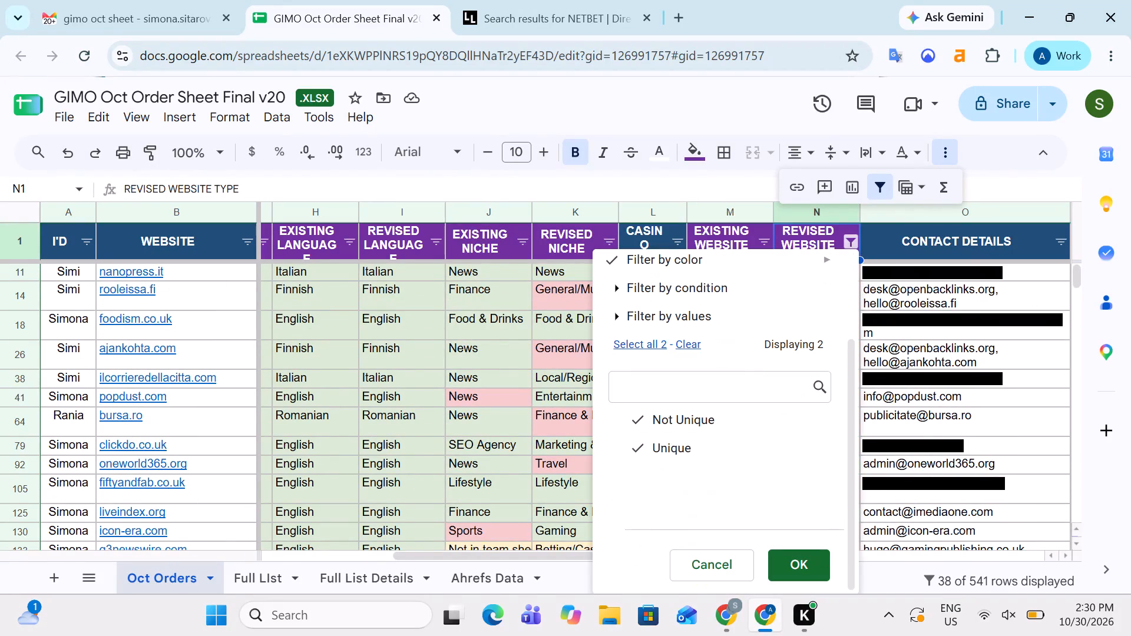
left_click(692, 442)
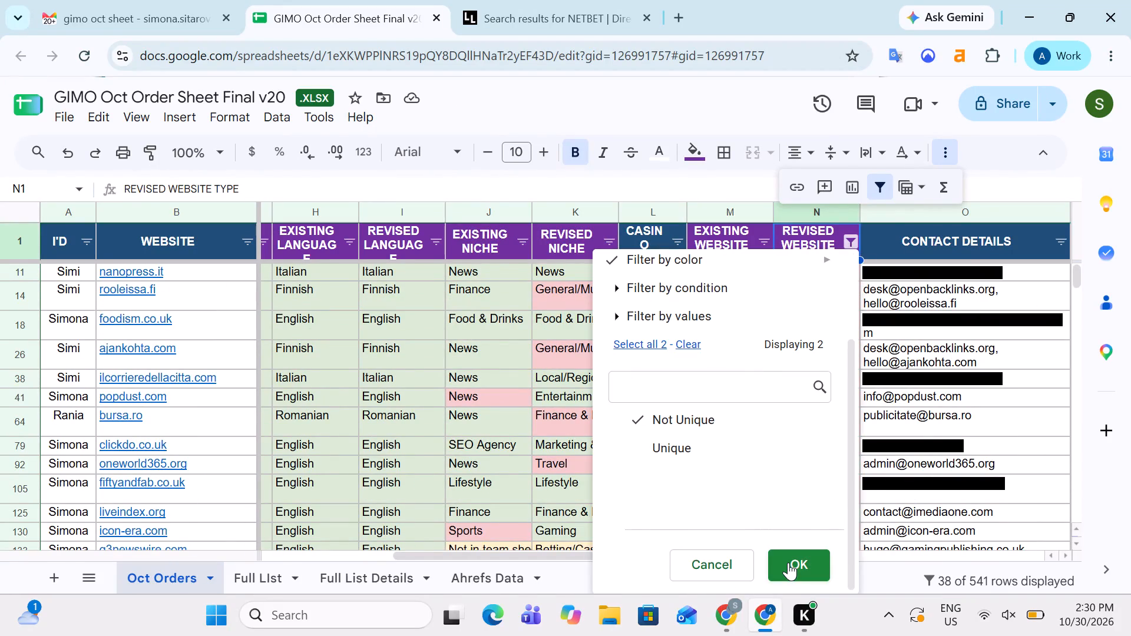
left_click(788, 562)
Set the Existing Website Type for nanopress.it to Not Verified.
scroll(770, 461, "up", 4)
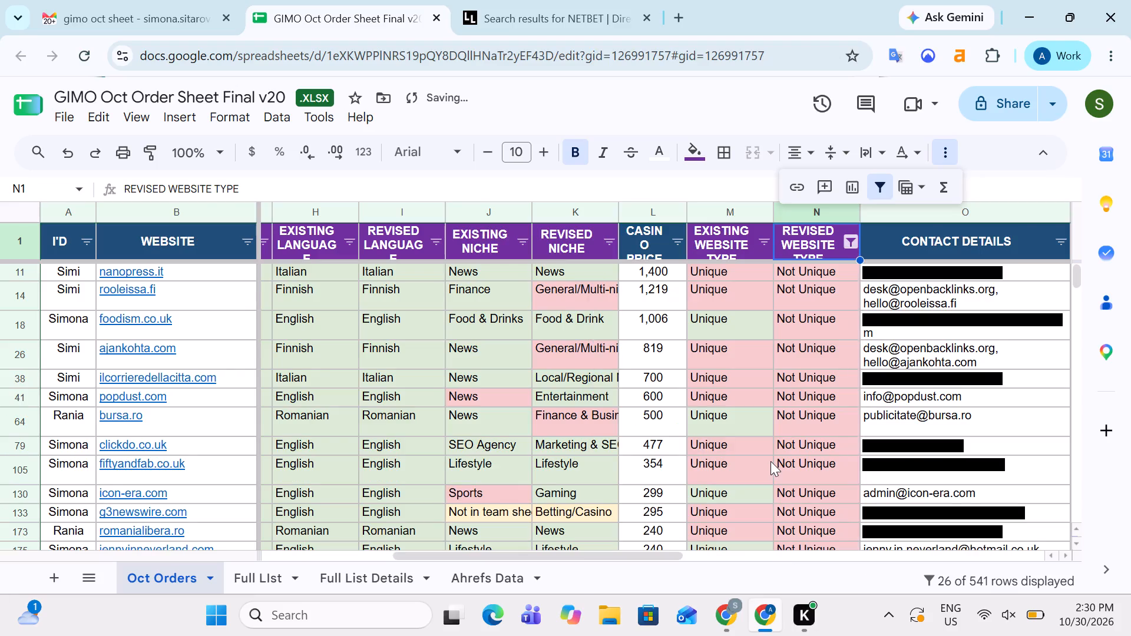
scroll(770, 461, "up", 17)
scroll(736, 368, "down", 14)
scroll(745, 407, "up", 15)
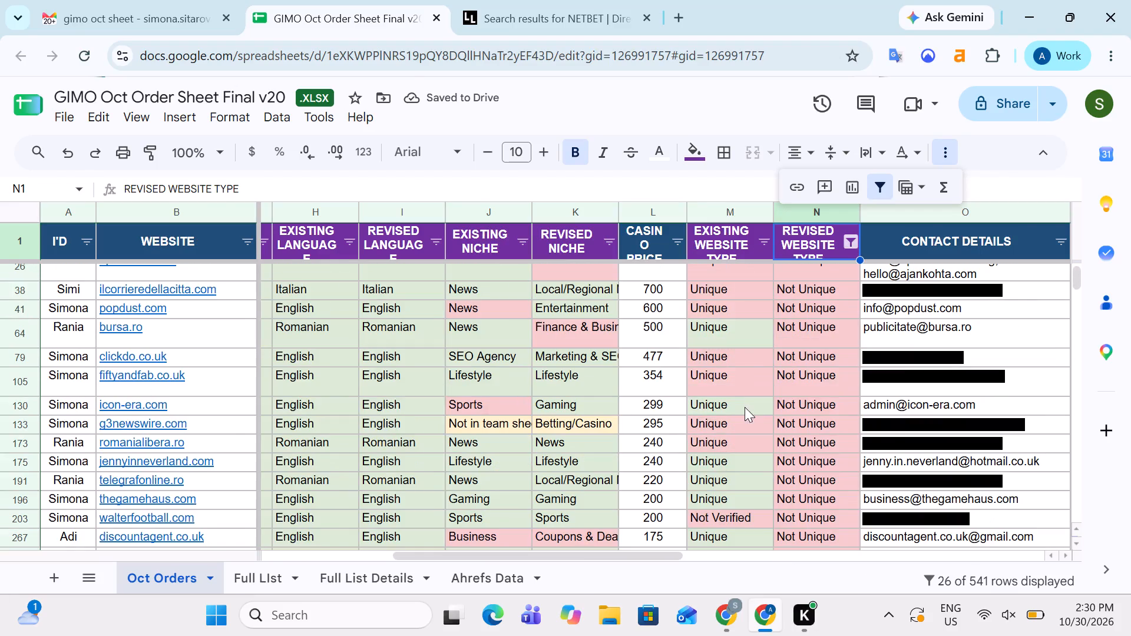
scroll(745, 407, "up", 11)
left_click(713, 328)
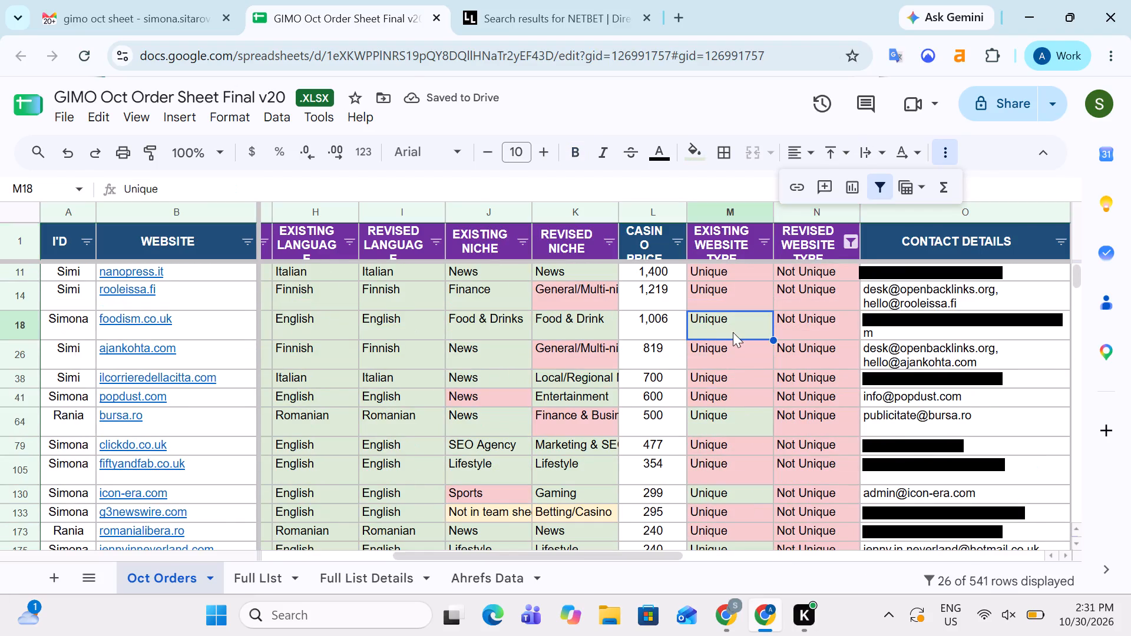
key("Up")
key("Up")
key("Up")
key("Down")
key("Right")
key("Left")
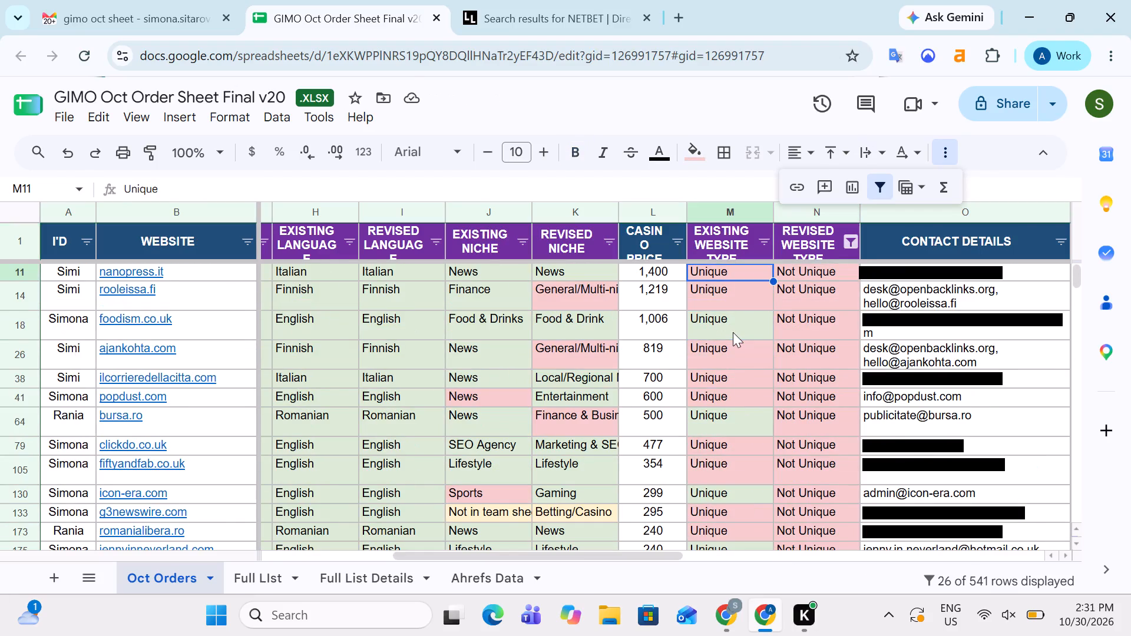
key("Right")
key("Left")
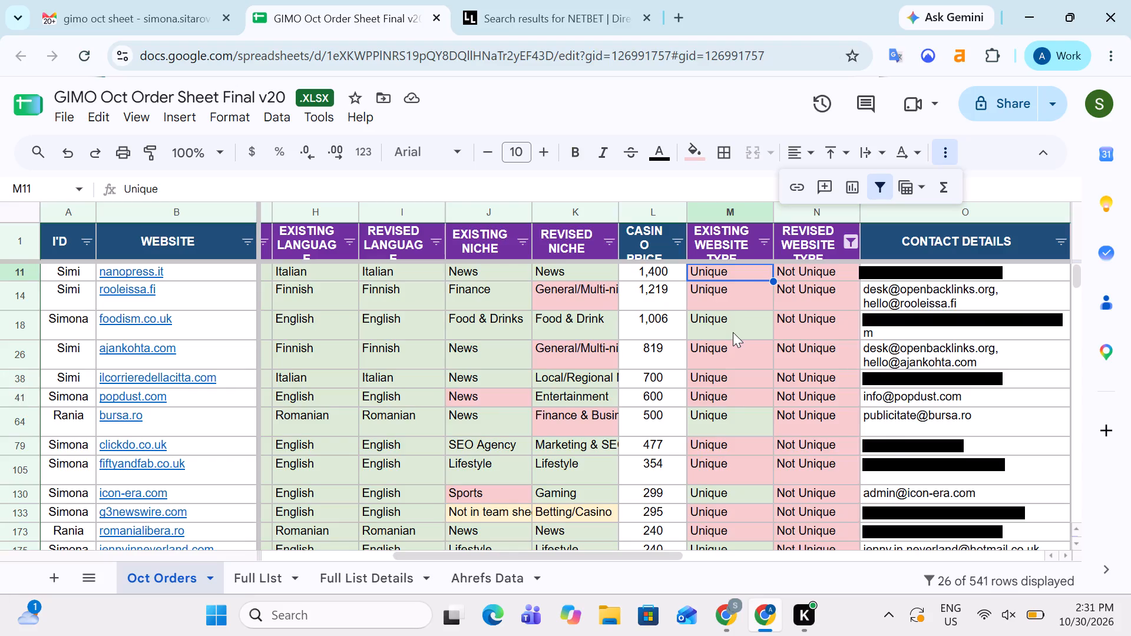
type("No")
type("t")
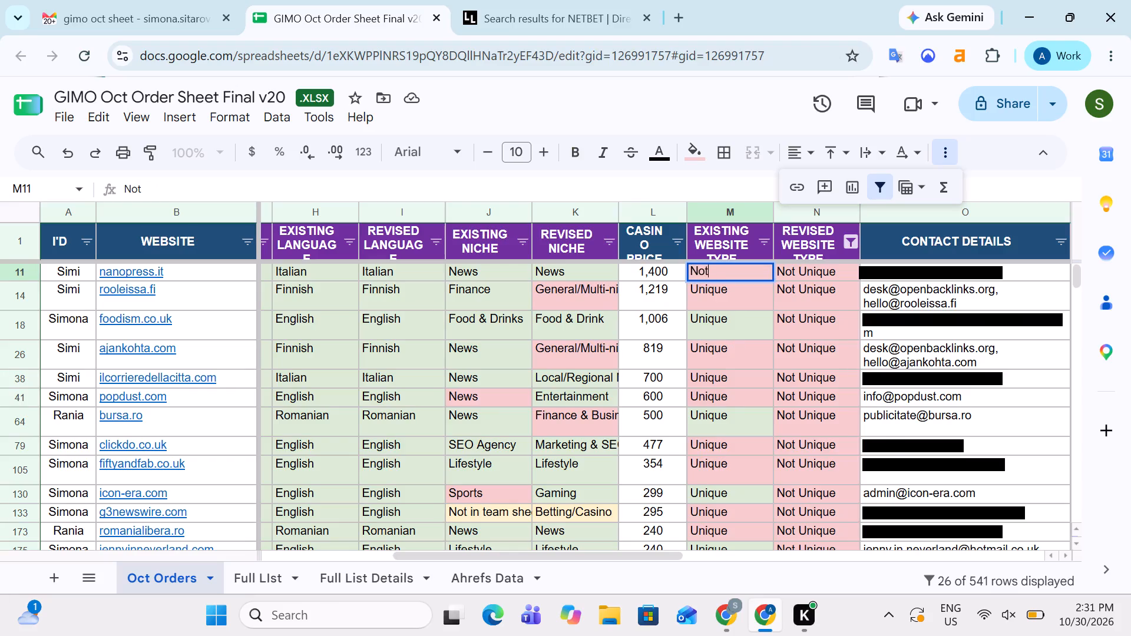
key("space")
type("Ver")
key("Right")
key("Left")
Copy the Not Verified entry from nanopress.it into the Existing Website Type cell for rooleissa.fi.
key("ctrl+c")
key("Down")
key("ctrl+v")
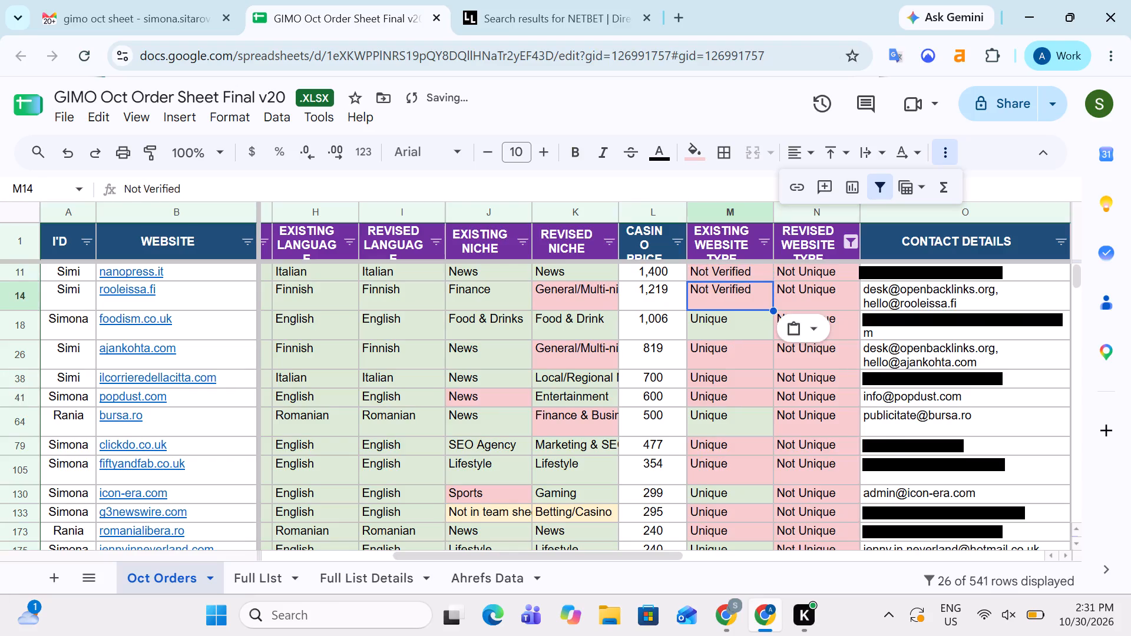
Set the Existing Website Type for ajankohta.com to Not Verified.
key("Right")
key("Down")
key("Left")
key("Down")
key("Right")
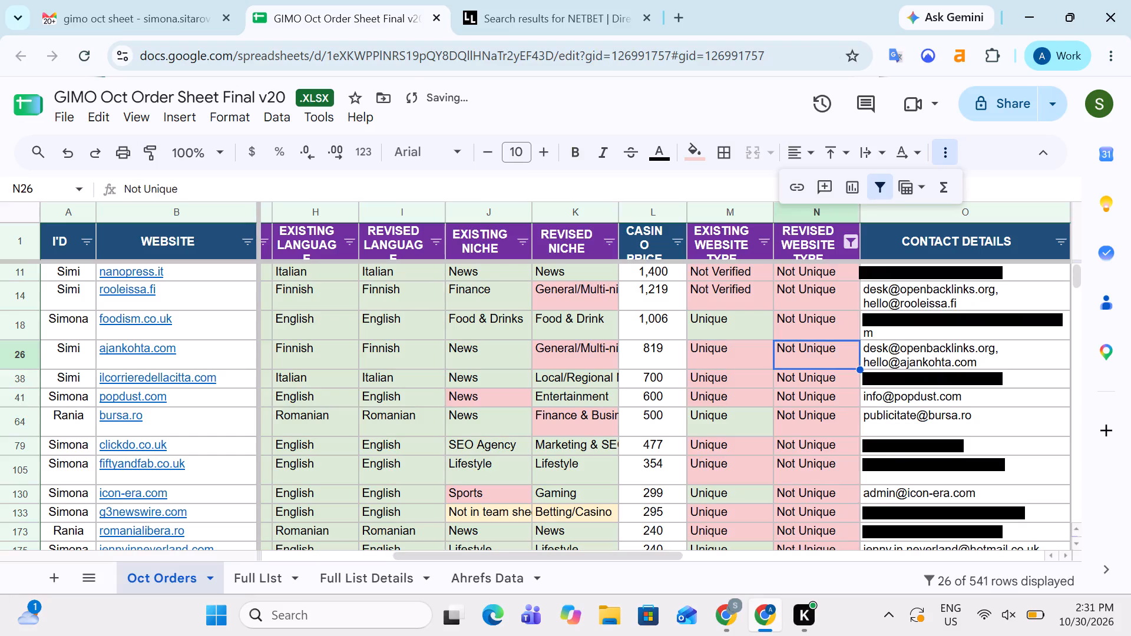
key("Left")
type("Not")
key("space")
type("Ve")
key("Right")
Set the Existing Website Type for ilcorrieredellacitta.com to Not Verified.
key("Right")
key("Down")
key("Left")
key("Left")
key("Right")
key("Left")
key("Right")
key("Left")
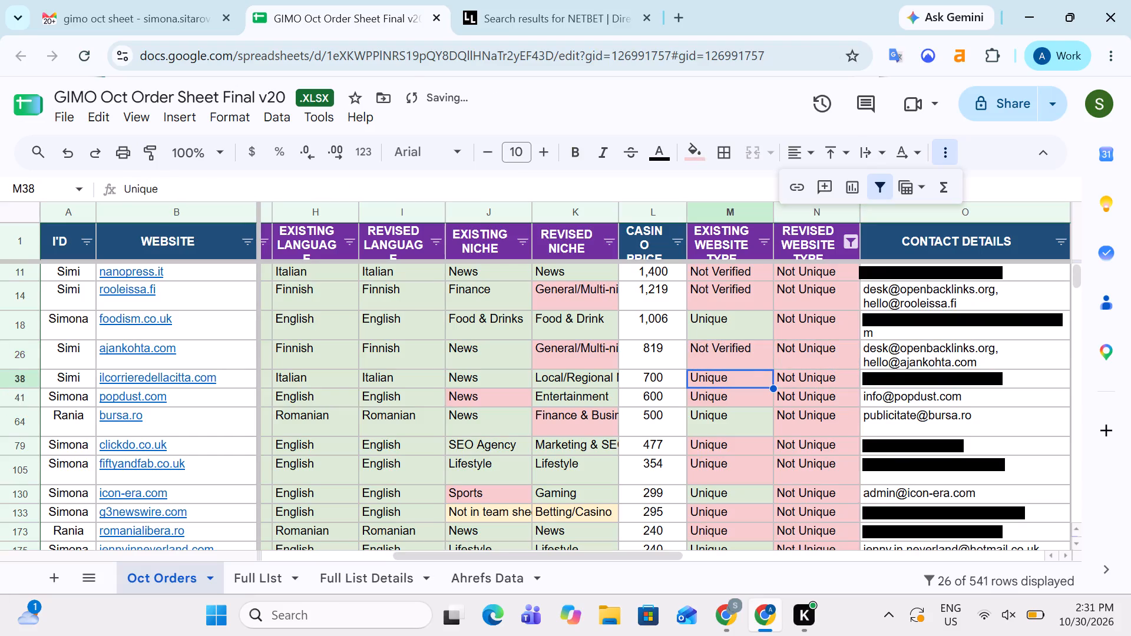
type("Not v")
key("Right")
key("Left")
Copy the popdust.com address from the Website column and open that site in the browser.
key("Down")
key("Right")
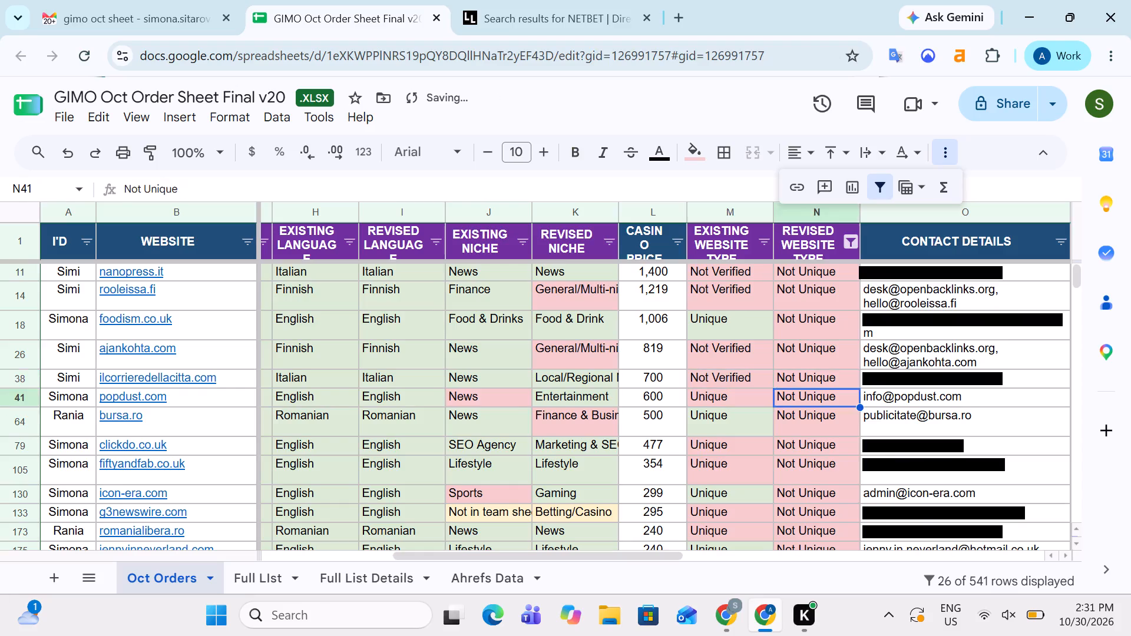
key("Left")
key("Left")
key("Left")
key("Left")
key("Left")
key("Left")
key("Left")
key("Left")
key("Left")
key("Left")
key("Left")
key("Left")
key("Left")
key("Left")
key("Left")
key("Left")
key("Left")
key("Right")
key("Left")
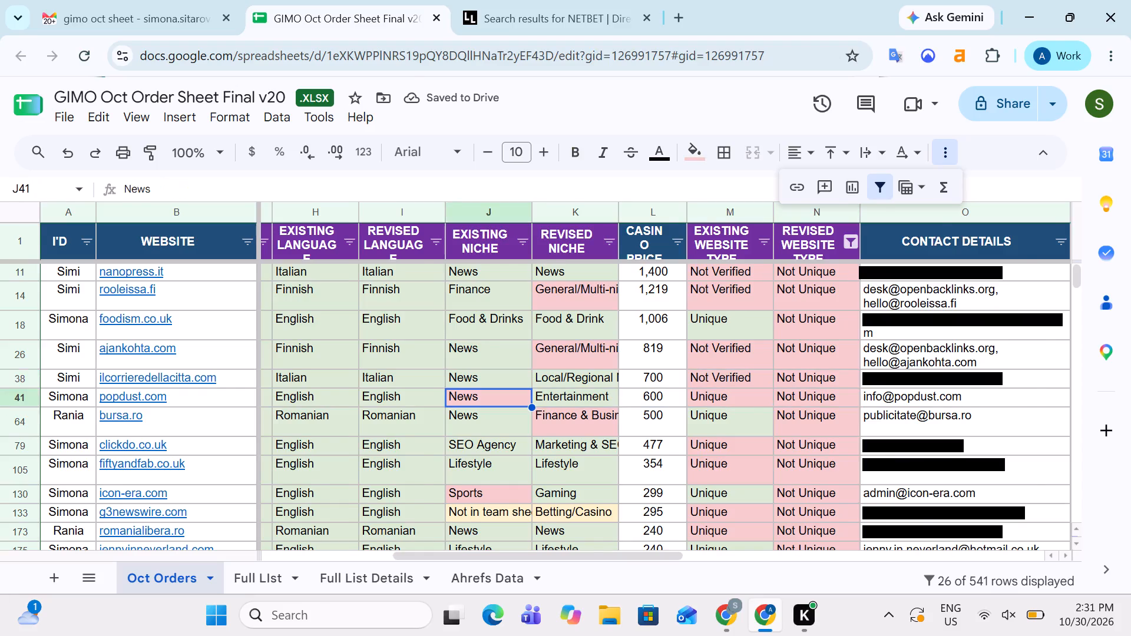
key("Left")
key("Left")
key("Left")
key("Left")
key("Left")
key("Left")
key("Left")
key("Left")
key("Left")
key("Left")
key("Left")
key("Left")
key("Left")
key("Left")
key("Right")
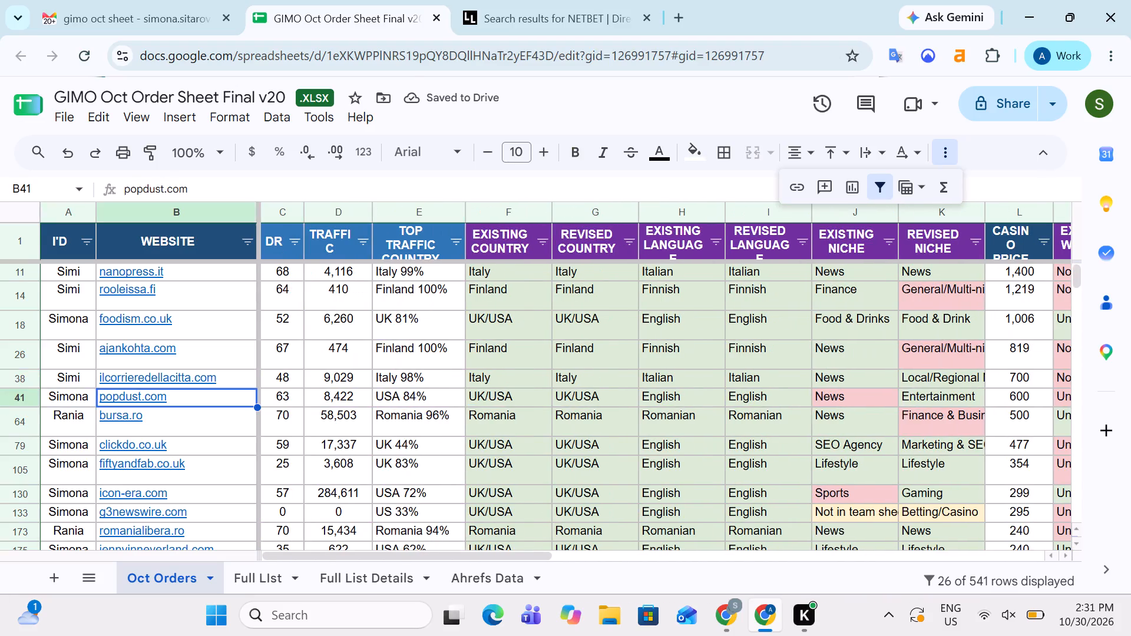
key("ctrl+c")
left_click(544, 0)
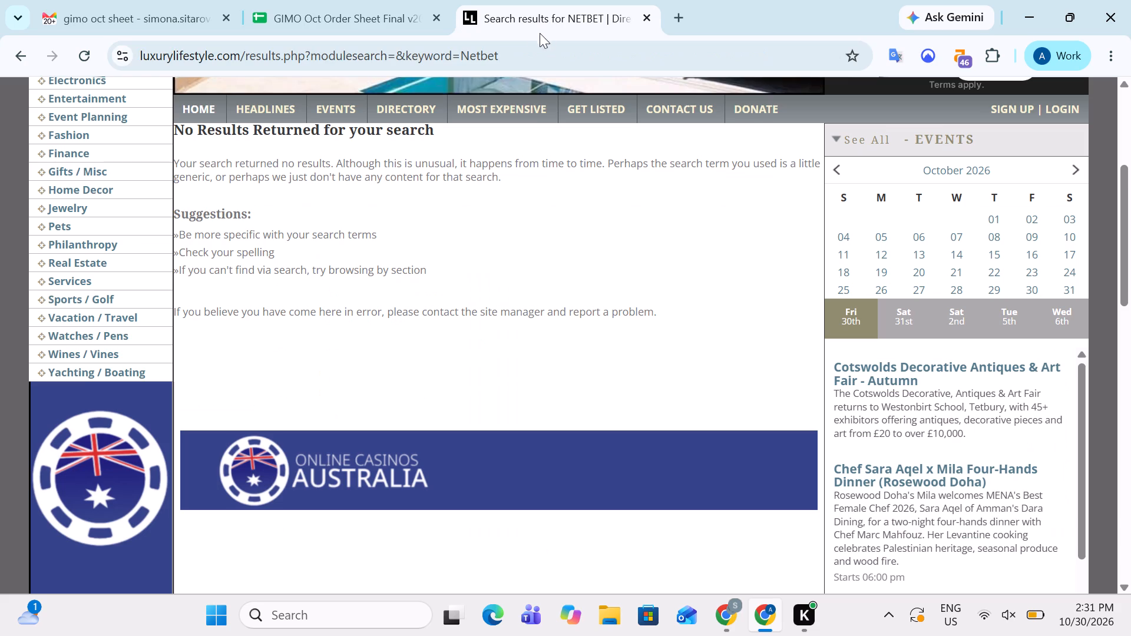
left_click(532, 45)
key("ctrl+v")
key("Return")
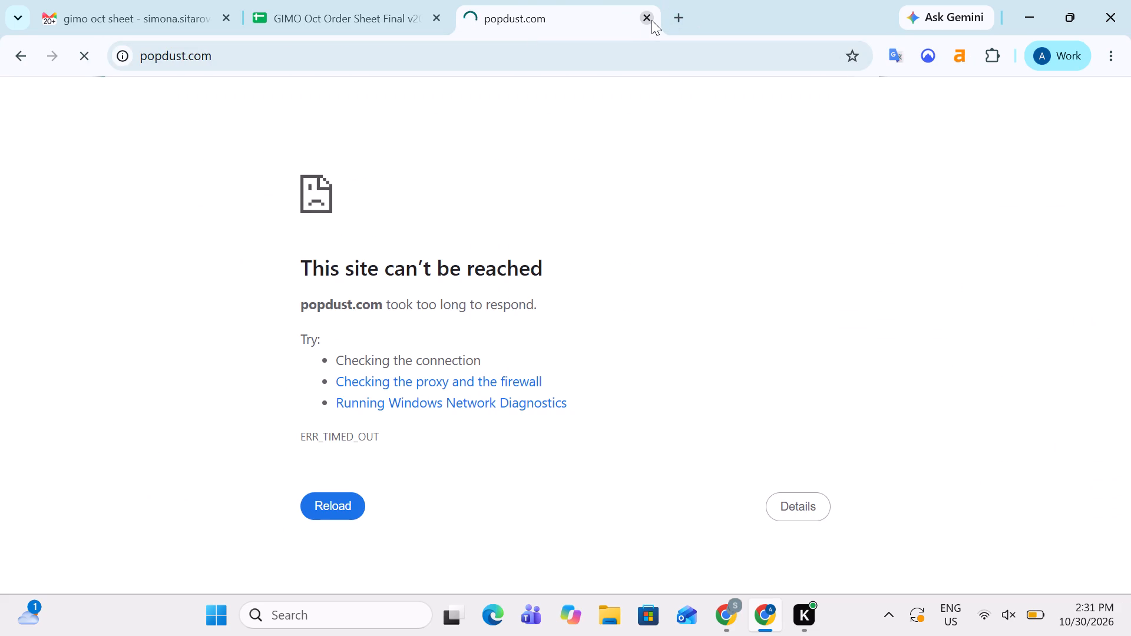
Set the Existing Website Type for popdust.com to Not Verified in the order sheet.
left_click(350, 0)
key("Right")
key("Right")
key("Right")
key("Right")
key("Right")
key("Right")
key("Right")
key("Right")
key("Right")
key("Right")
key("Right")
key("Right")
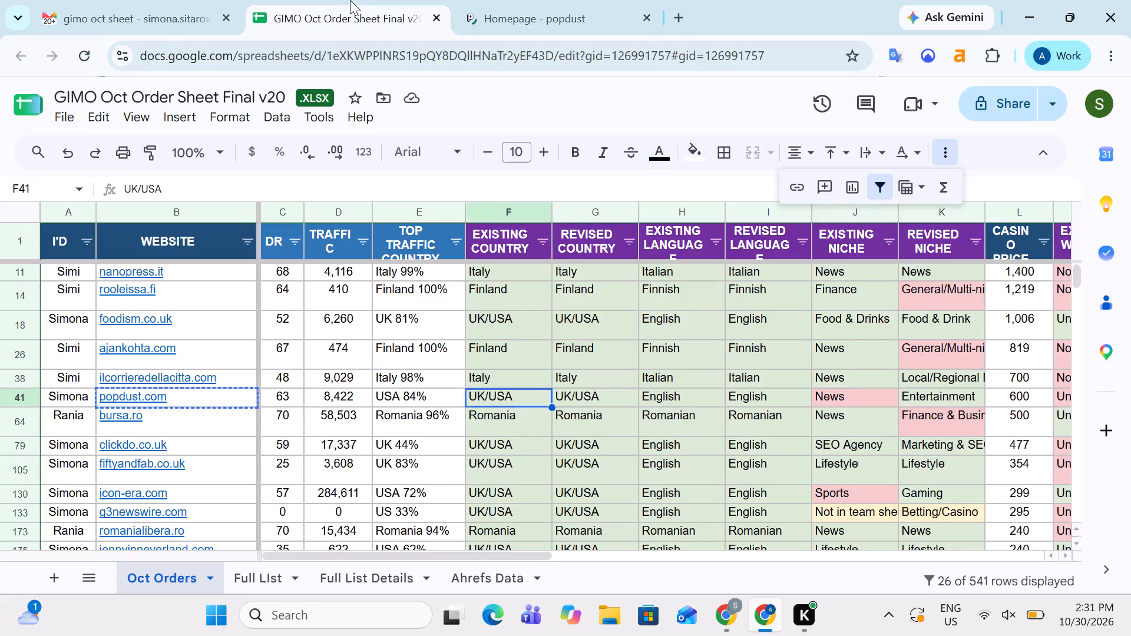
key("Right")
key("Right")
key("Left")
key("Left")
key("Left")
type("Not V")
key("Right")
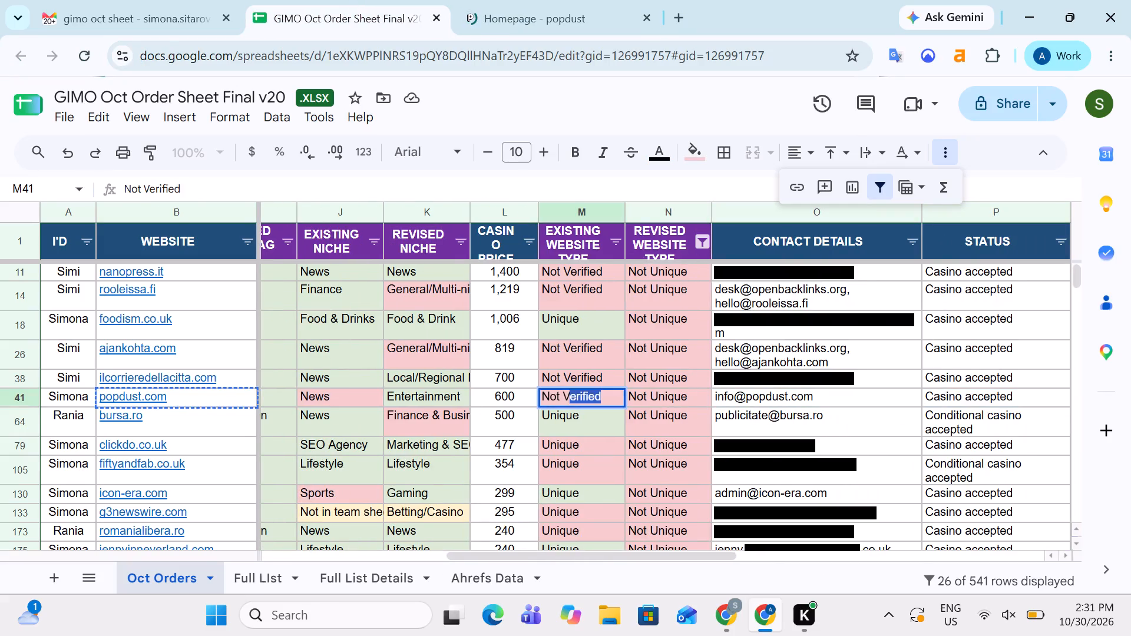
key("Left")
key("Right")
Copy the green Unique entry for bursa.ro from Existing Website Type into its Revised Website Type cell.
key("Down")
key("Left")
key("Right")
key("Left")
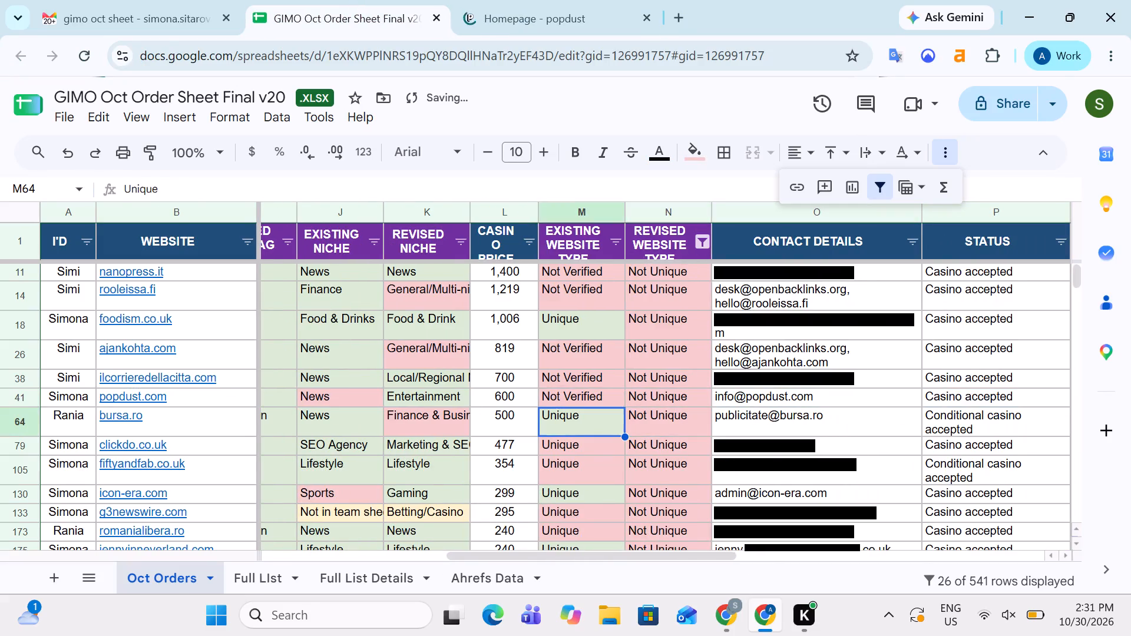
key("Right")
key("Left")
key("ctrl+c")
key("Right")
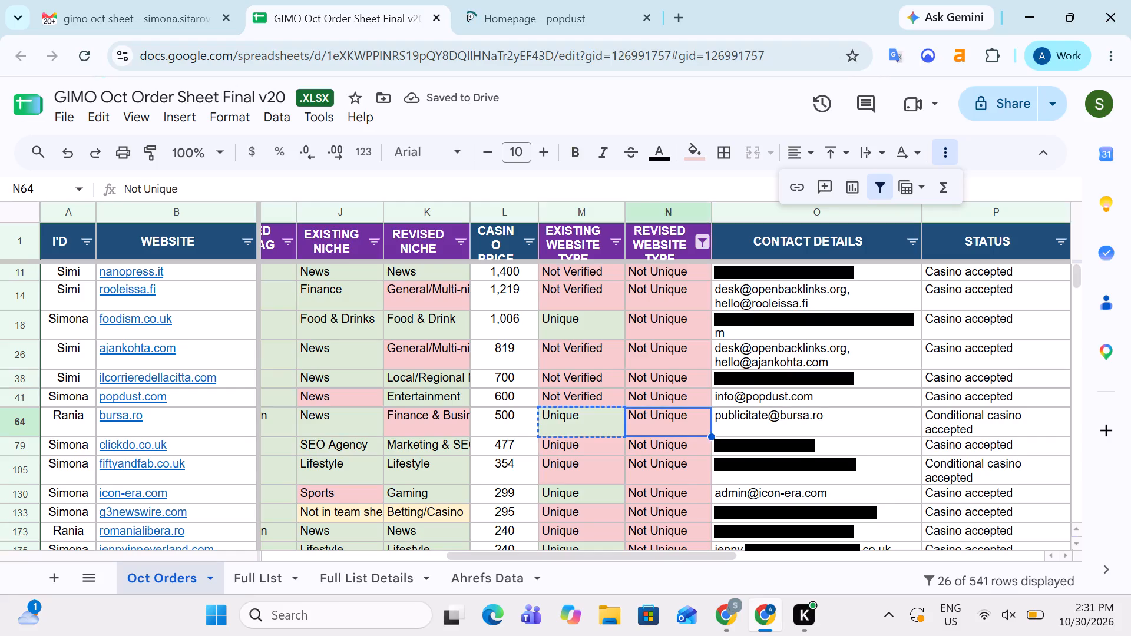
key("ctrl+v")
Copy the green Unique entry for icon-era.com from Existing Website Type into its Revised Website Type cell.
key("Left")
key("Down")
key("Down")
key("Down")
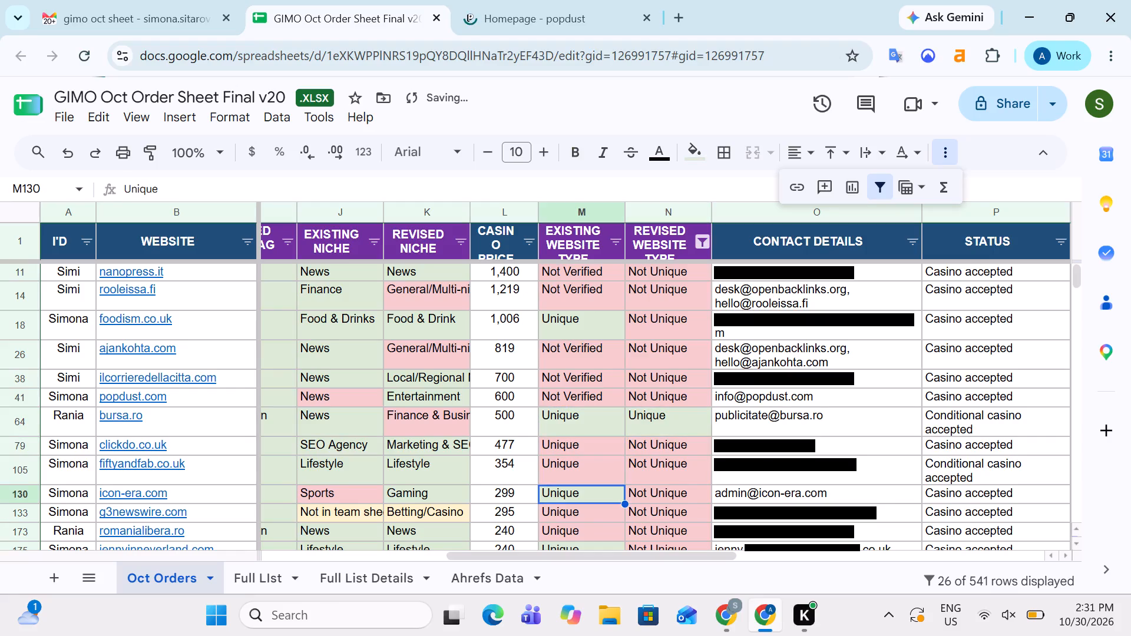
key("ctrl+c")
key("Right")
key("ctrl+v")
Copy the Unique entries for jennyinneverland.com, telegrafonline.ro and thegamehaus.com from Existing Website Type into Revised Website Type.
key("Left")
key("Down")
key("Down")
key("Down")
key("Down")
key("Down")
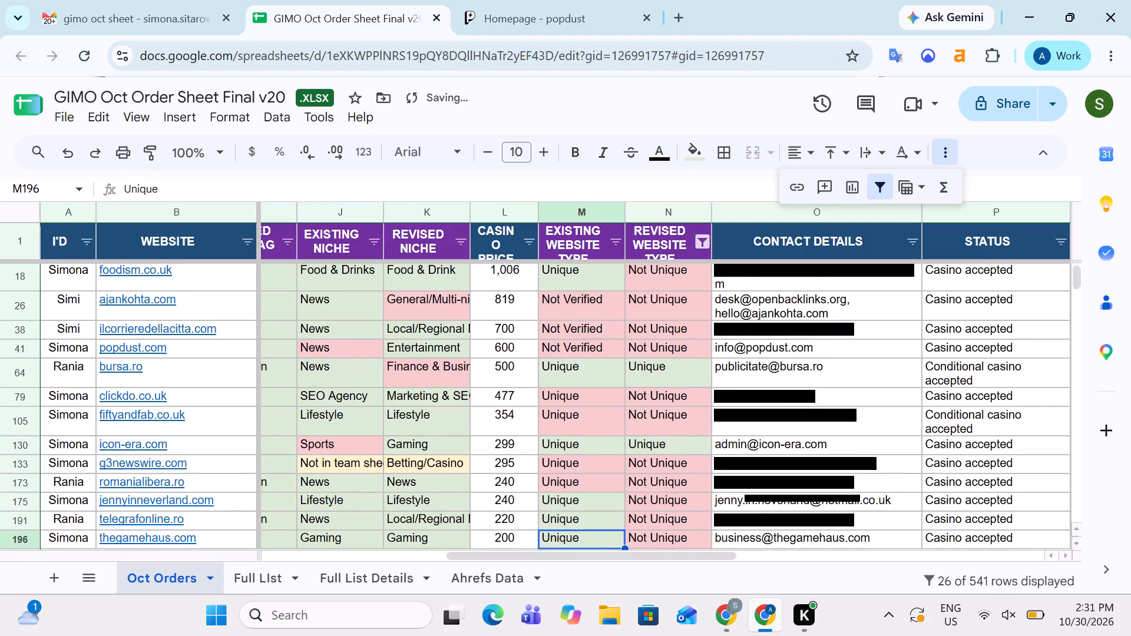
key("Up")
key("Up")
key("shift+Down")
key("shift+Down")
key("shift+Down")
key("shift+Down")
key("shift+Down")
key("shift+Up")
key("shift+Up")
key("shift+Up")
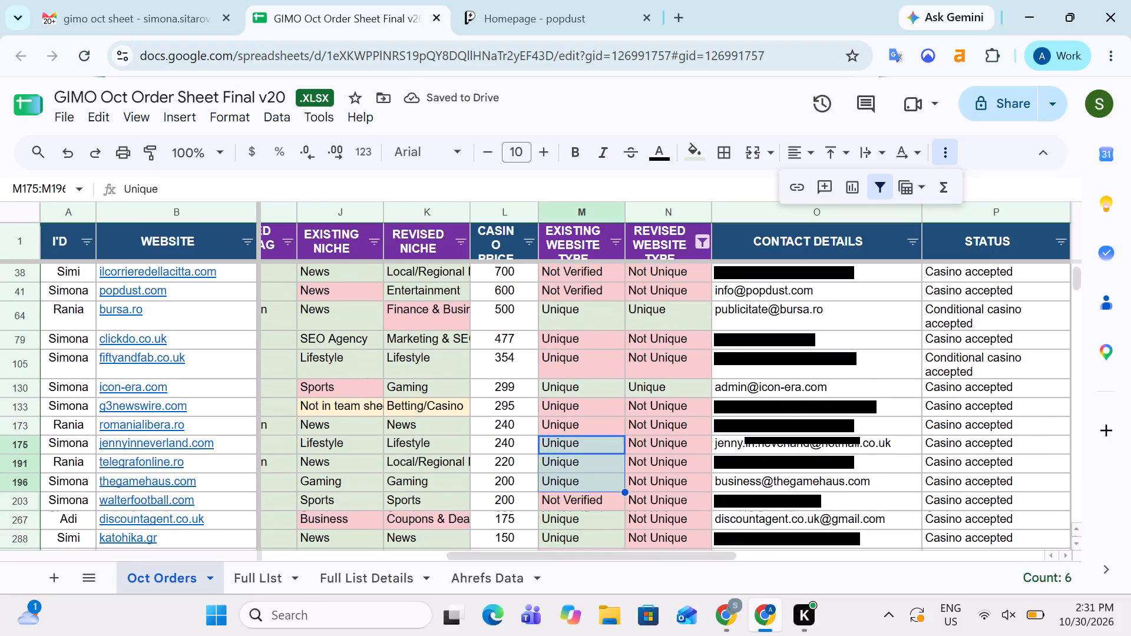
key("shift+Up")
key("shift+Down")
key("ctrl+c")
key("Right")
key("ctrl+v")
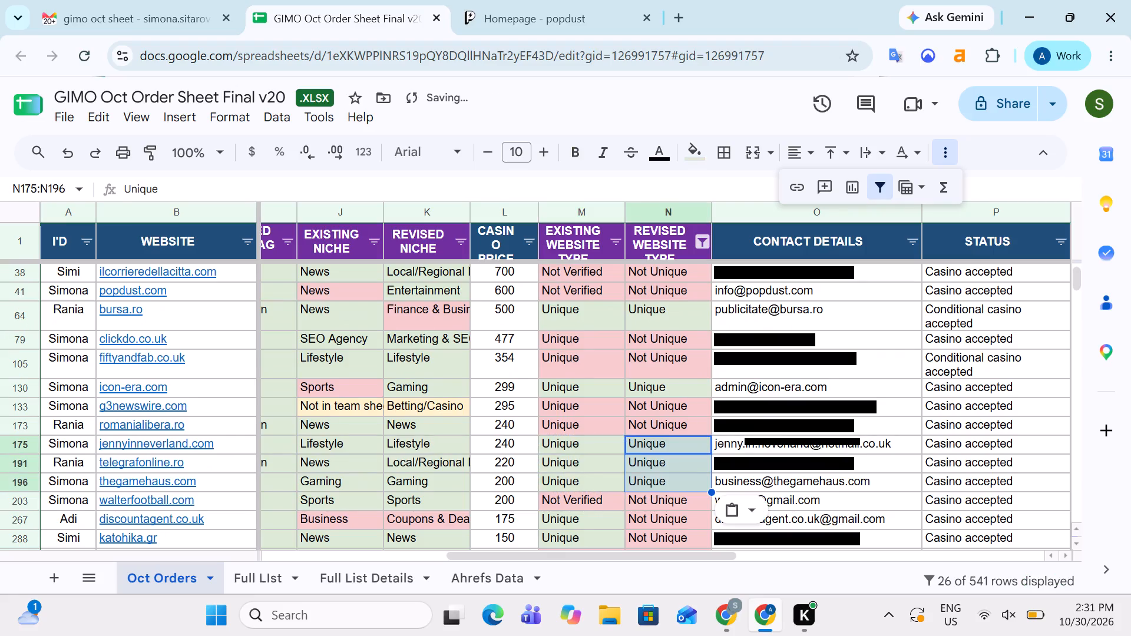
Copy the Unique entries for discountagent.co.uk and katohika.gr from Existing Website Type into Revised Website Type.
key("Left")
key("Down")
key("Down")
key("Down")
key("Down")
key("Down")
key("Down")
key("Down")
key("Down")
key("Down")
key("Up")
key("Up")
key("Up")
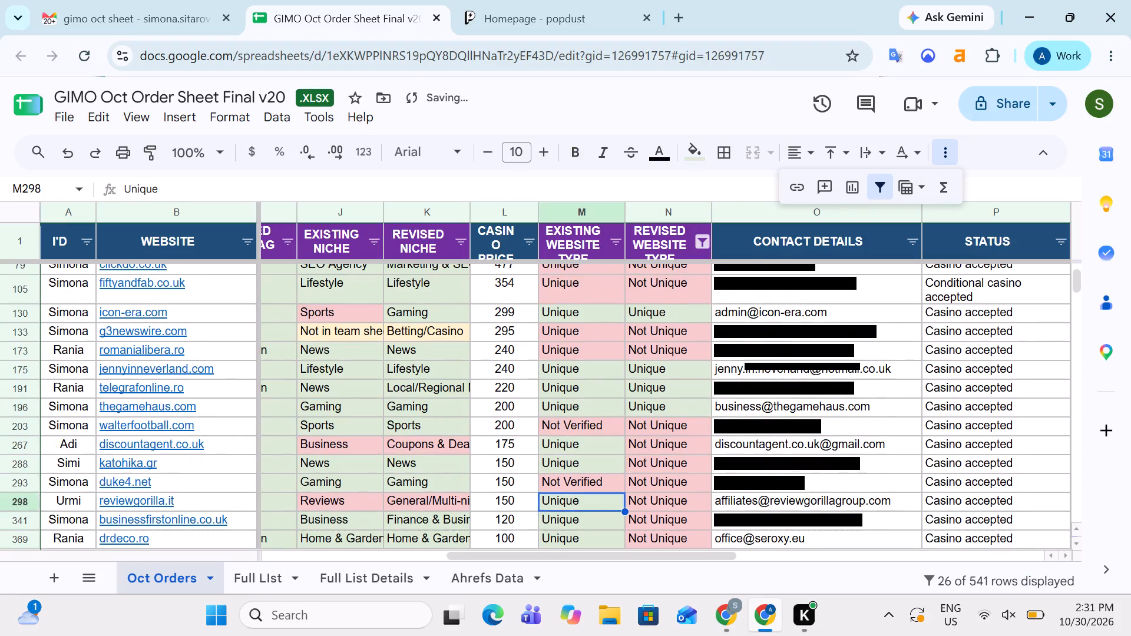
key("Up")
key("Up")
key("Up")
key("Down")
key("shift+Down")
key("ctrl+c")
key("Right")
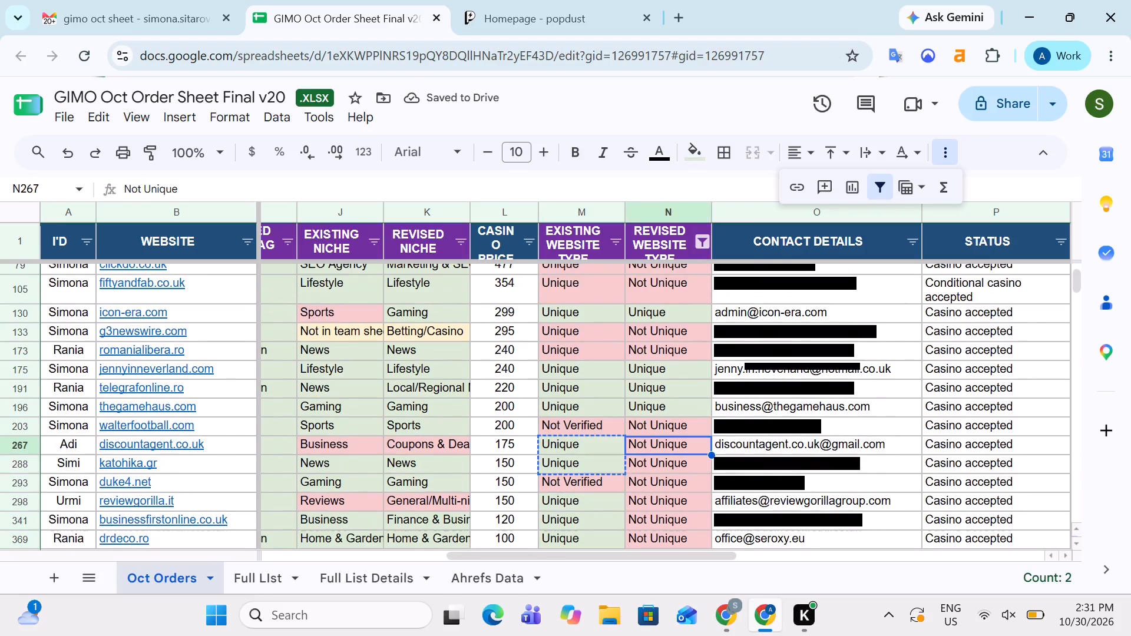
key("ctrl+v")
Copy the Unique entries for reviewgorilla.it, businessfirstonline.co.uk and drdeco.ro from Existing Website Type into Revised Website Type.
key("Left")
key("Down")
key("Down")
key("Down")
key("ctrl+shift+Down")
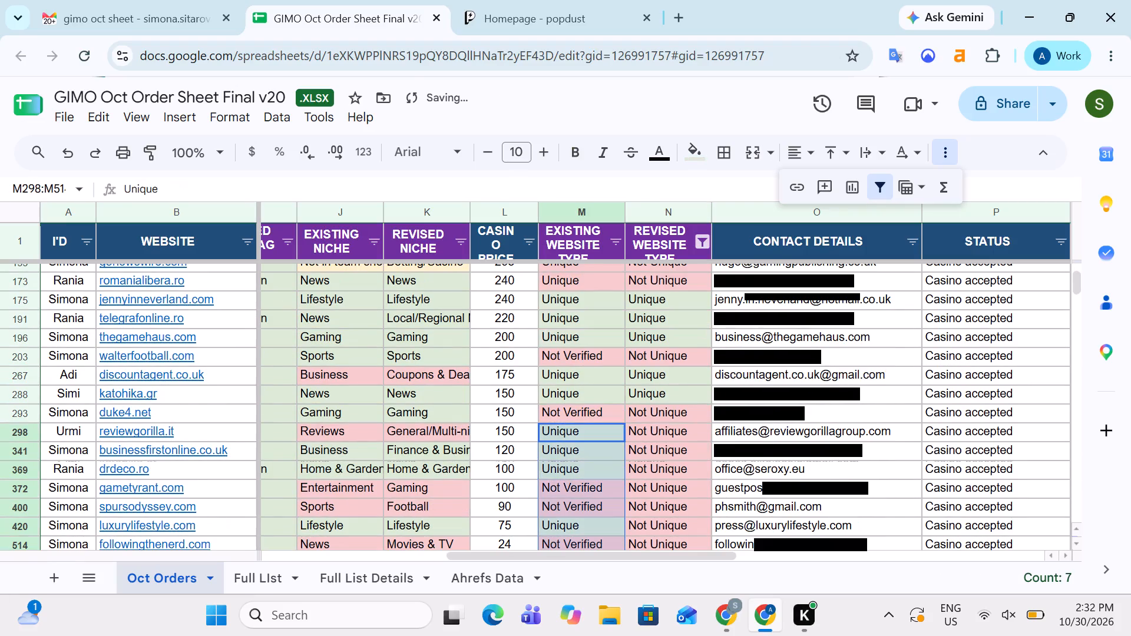
key("shift+Up")
key("shift+Up")
key("shift+Up")
key("shift+Up")
key("ctrl+c")
key("Right")
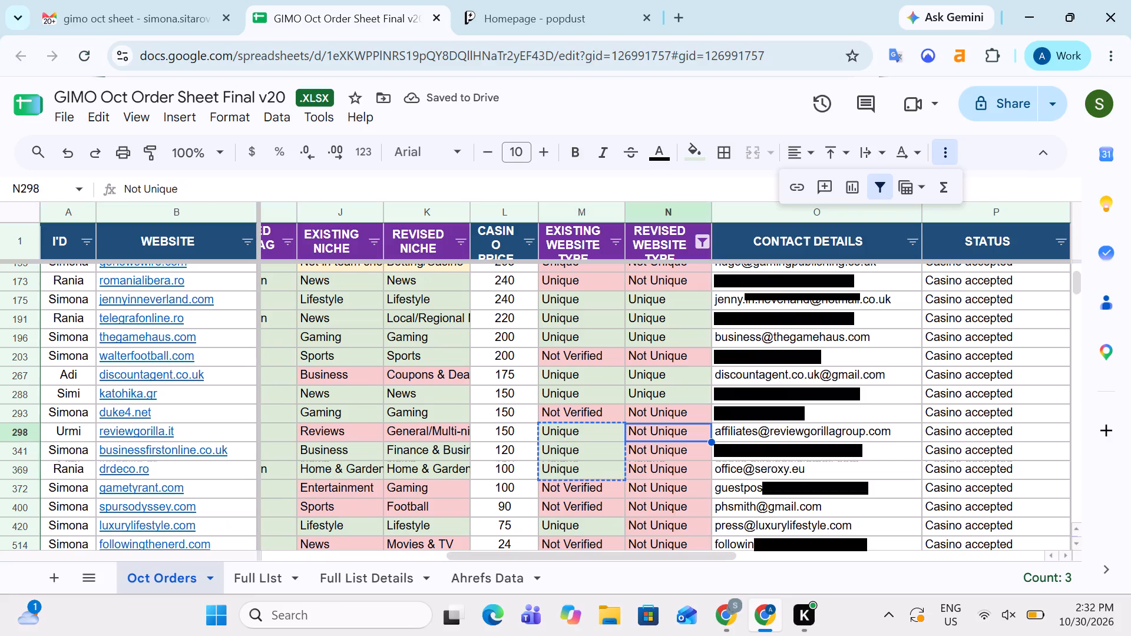
key("ctrl+v")
Copy the green Unique entry for luxurylifestyle.com from Existing Website Type into its Revised Website Type cell.
key("Down")
key("Left")
key("Down")
key("Down")
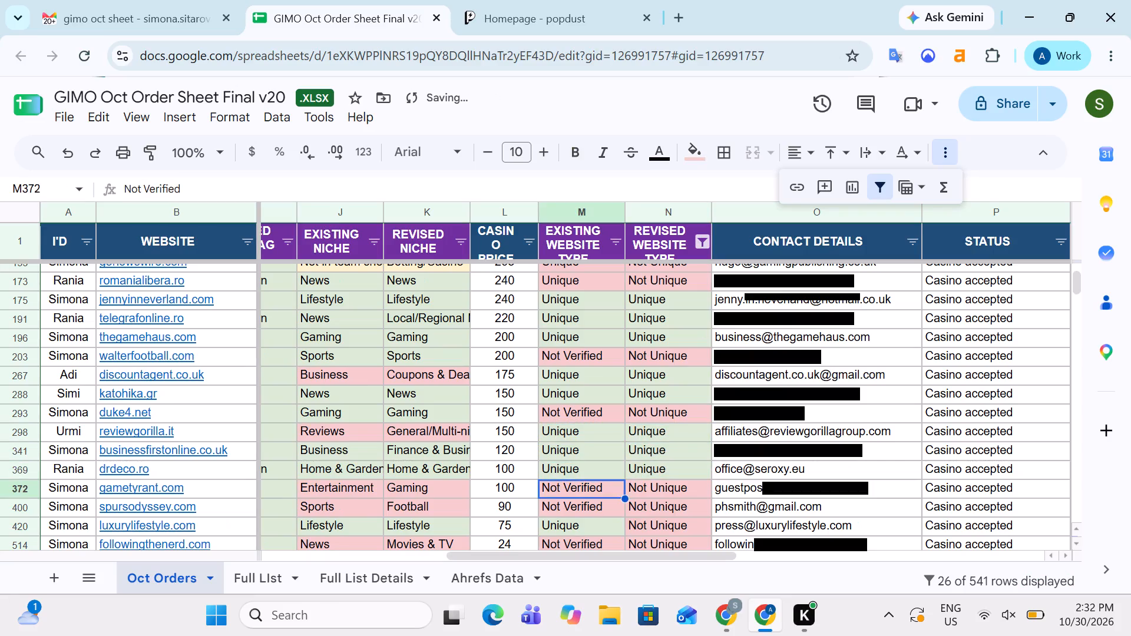
key("Down")
key("Down")
key("ctrl+c")
key("Right")
key("ctrl+v")
key("Left")
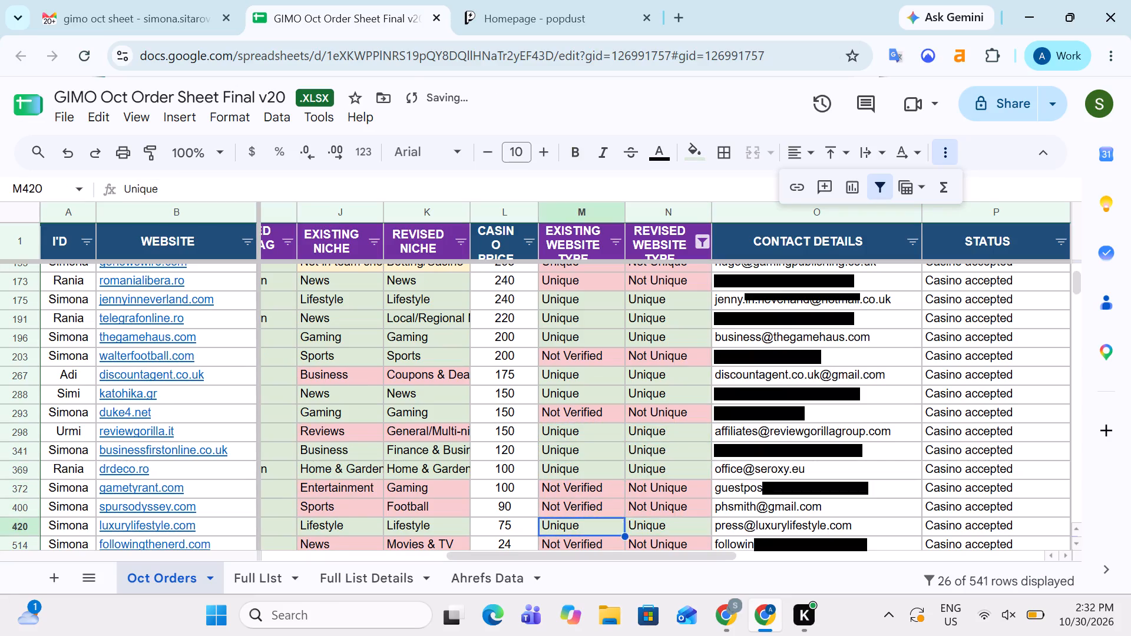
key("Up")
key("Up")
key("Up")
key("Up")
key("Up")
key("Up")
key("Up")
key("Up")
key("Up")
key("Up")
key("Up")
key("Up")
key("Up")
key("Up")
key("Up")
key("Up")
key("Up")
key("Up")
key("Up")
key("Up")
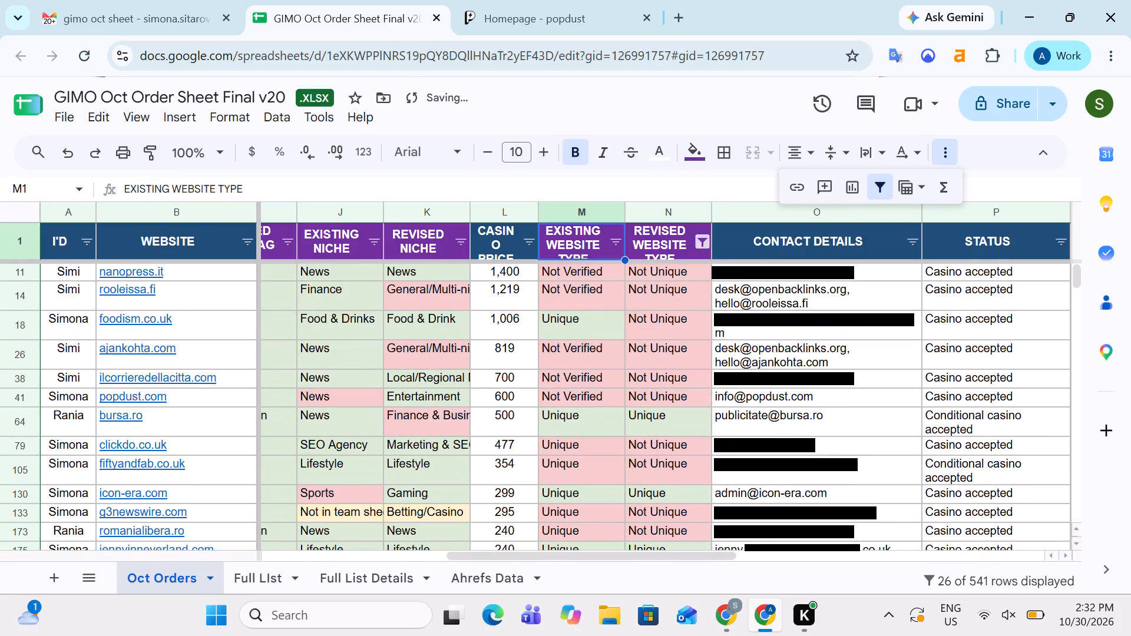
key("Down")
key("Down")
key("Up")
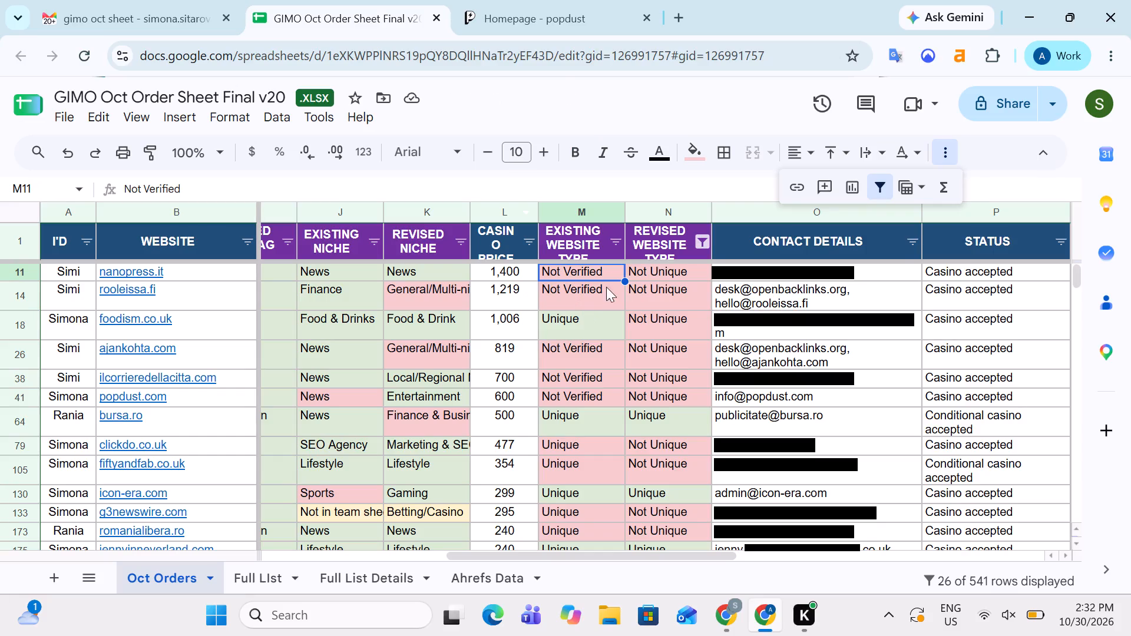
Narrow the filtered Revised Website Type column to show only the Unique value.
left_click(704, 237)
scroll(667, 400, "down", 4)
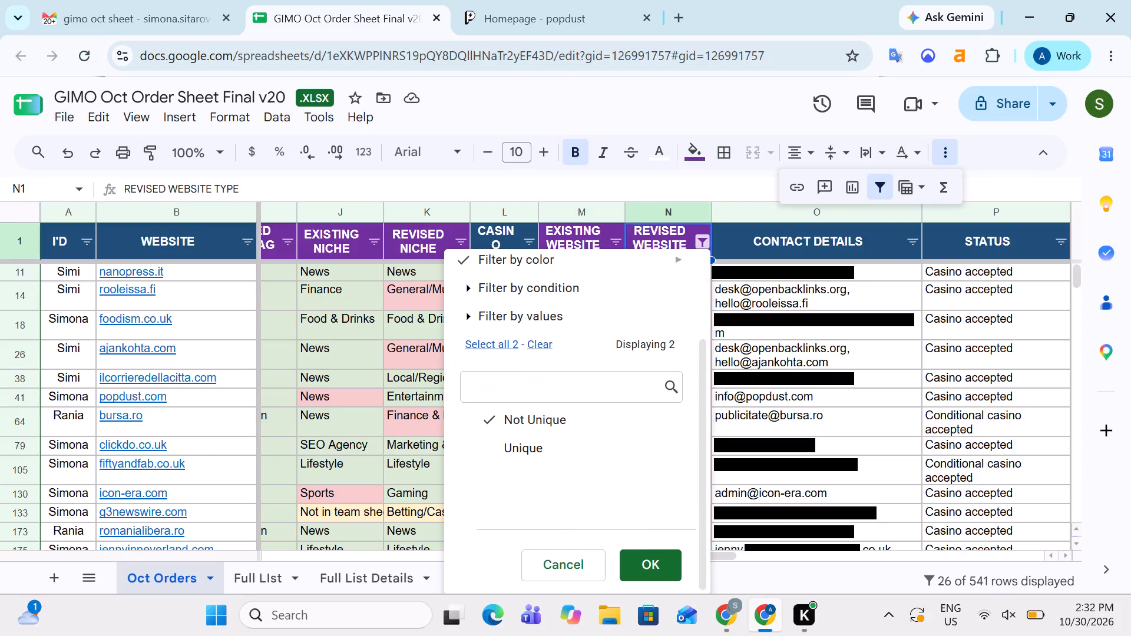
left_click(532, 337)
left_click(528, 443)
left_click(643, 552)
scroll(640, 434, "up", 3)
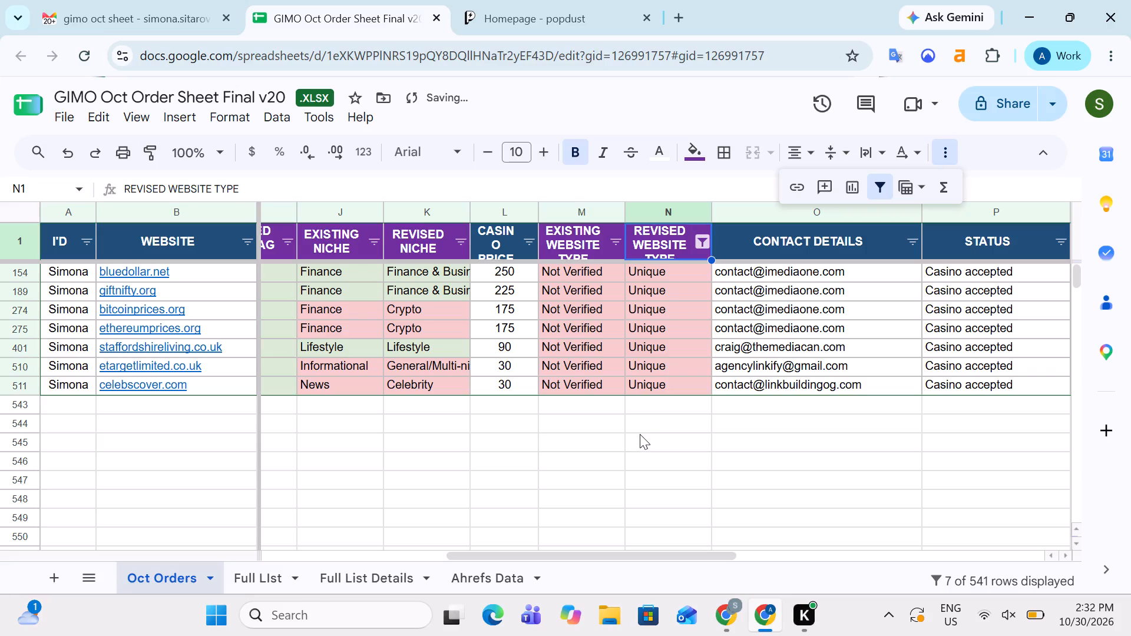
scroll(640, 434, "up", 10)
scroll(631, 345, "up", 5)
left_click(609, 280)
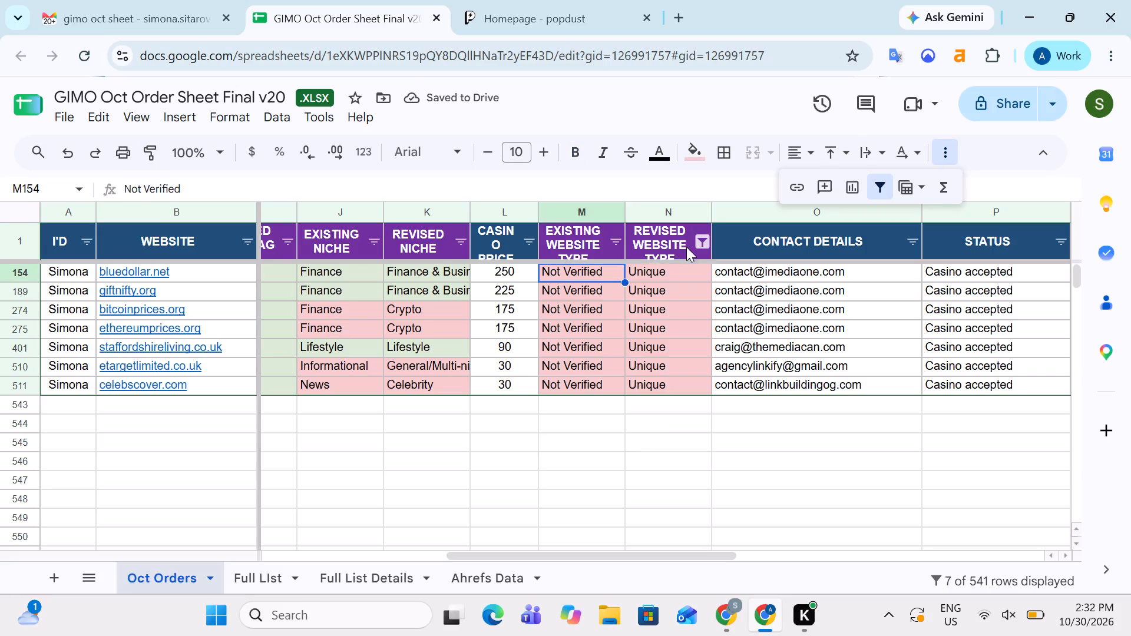
Remove the existing filter from the order sheet and create a fresh filter on the header row.
left_click(699, 241)
left_click(775, 456)
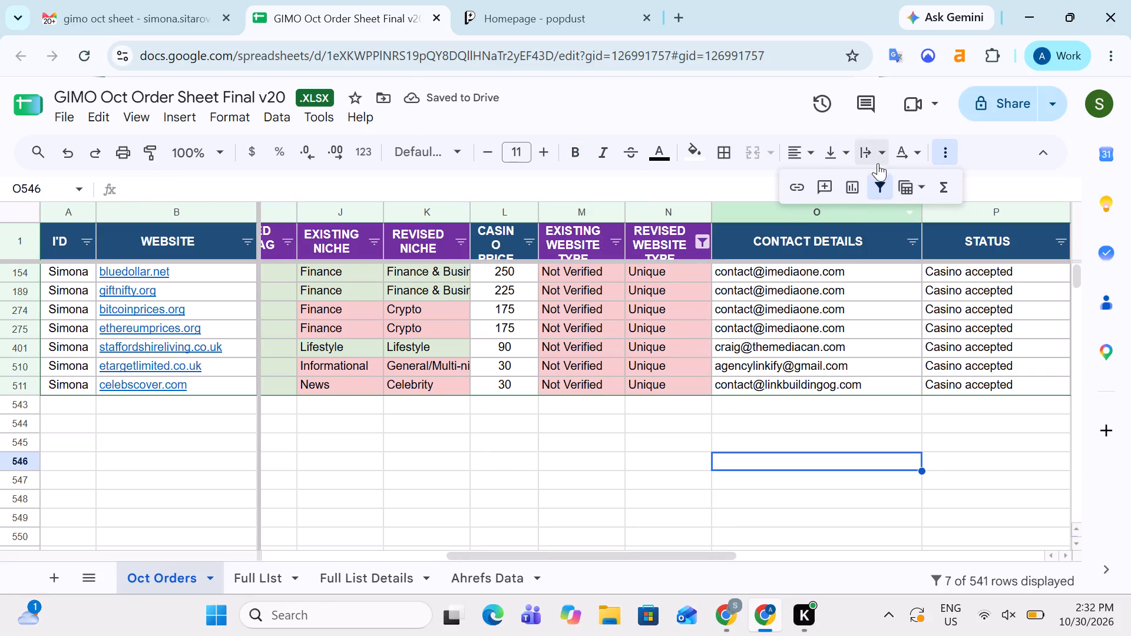
left_click(881, 182)
left_click(881, 182)
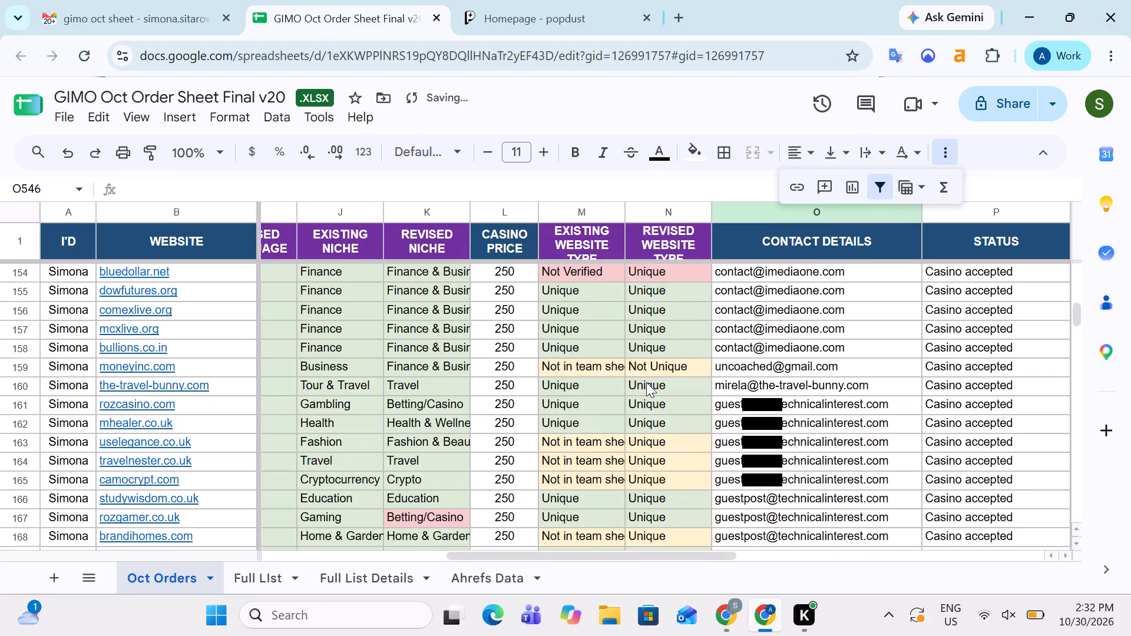
scroll(661, 342, "down", 2)
scroll(660, 393, "up", 12)
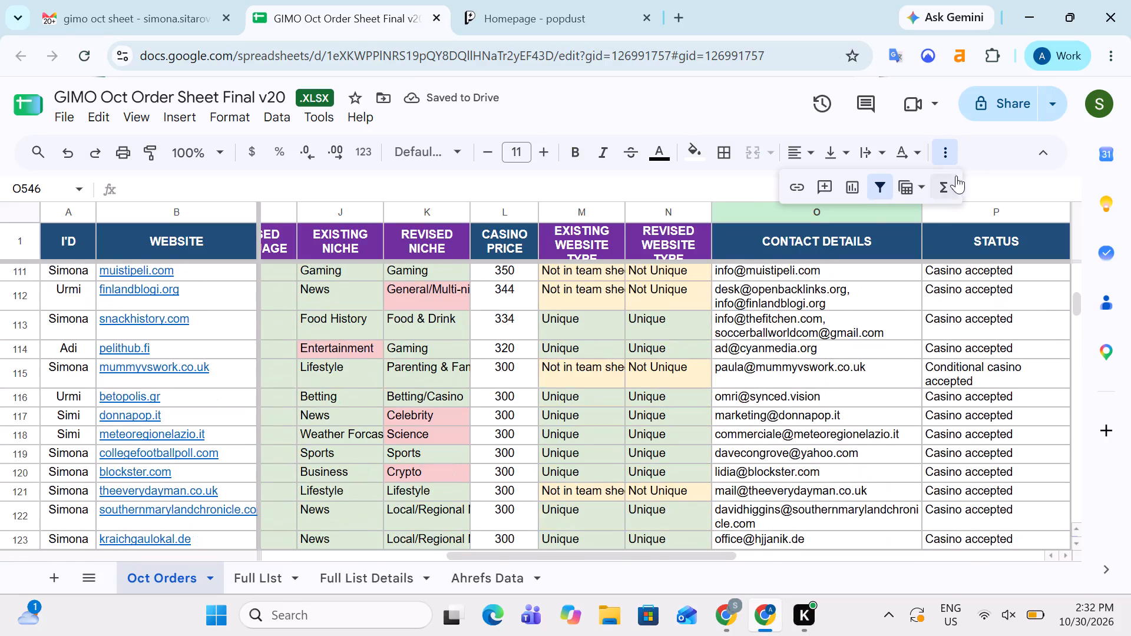
left_click(875, 187)
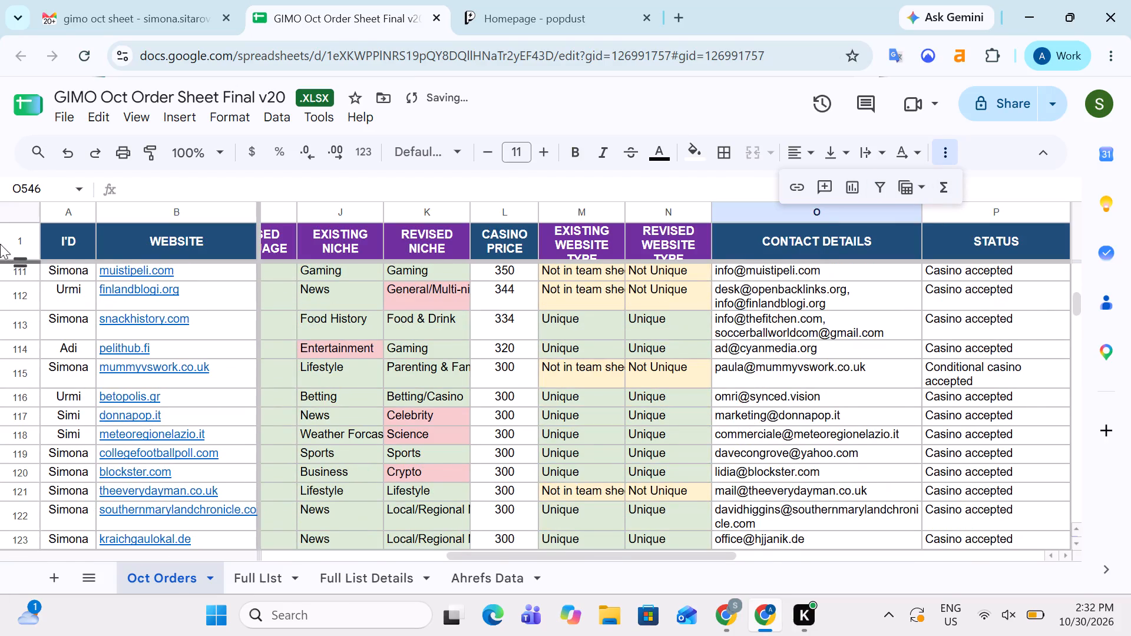
left_click(0, 244)
left_click(887, 178)
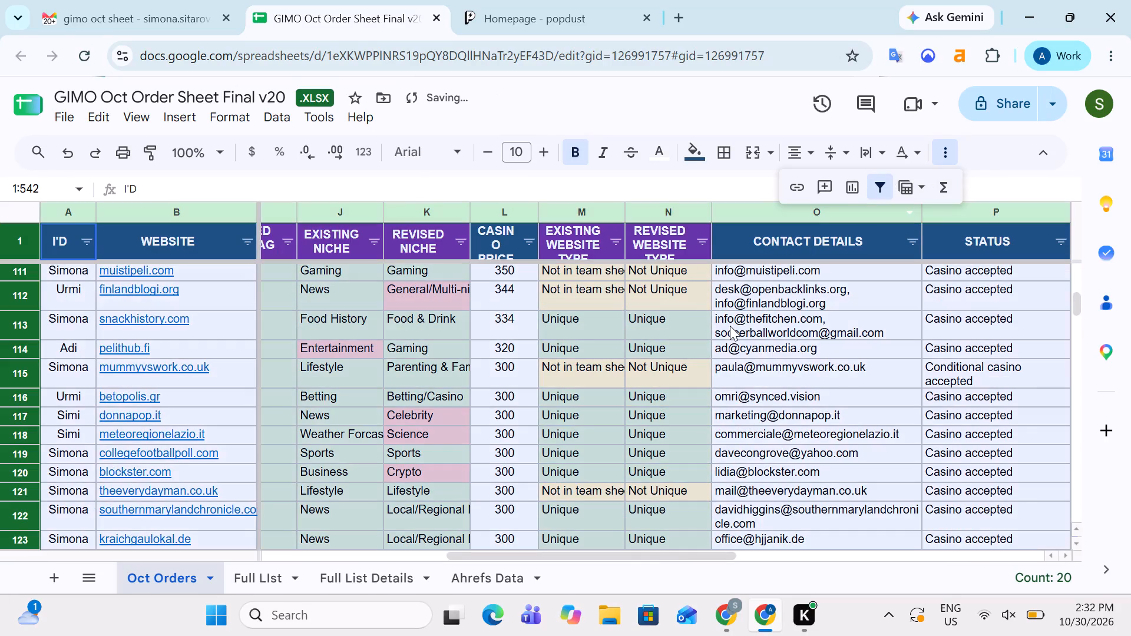
left_click(699, 317)
key("Up")
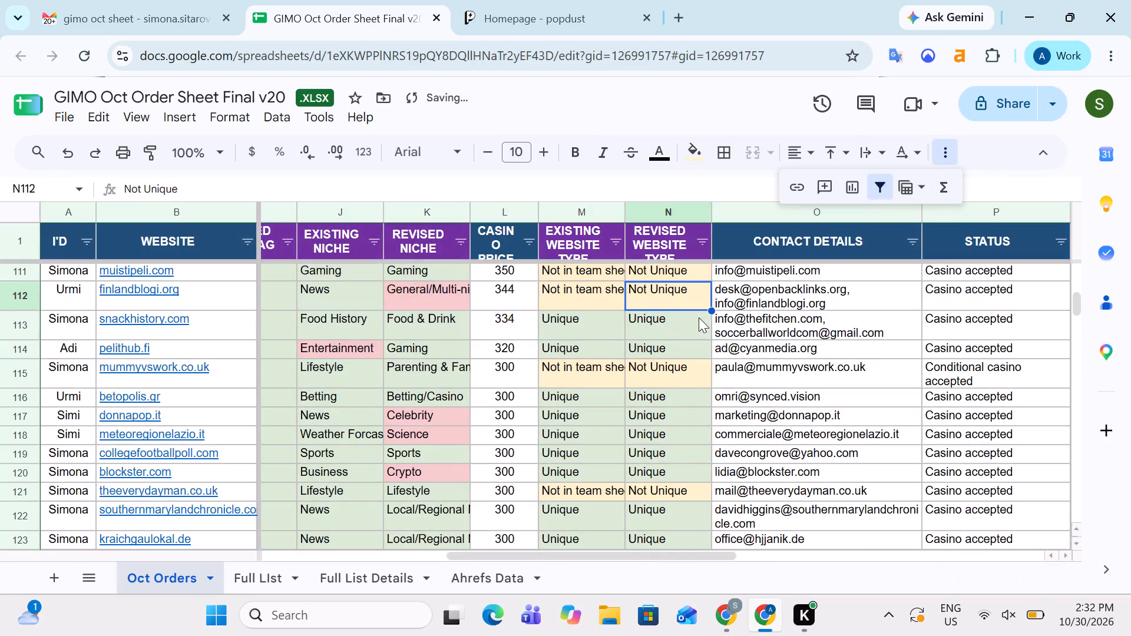
Filter the Revised Website Type column by the light red 3 fill colour.
left_click(703, 243)
scroll(598, 347, "down", 2)
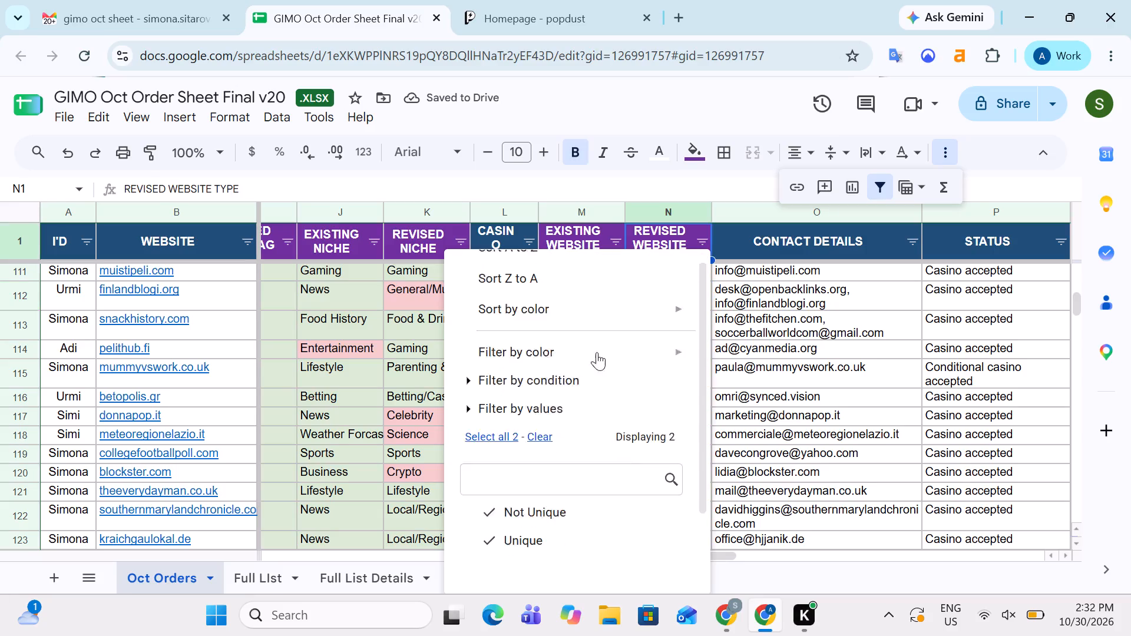
scroll(597, 352, "down", 1)
scroll(550, 426, "up", 1)
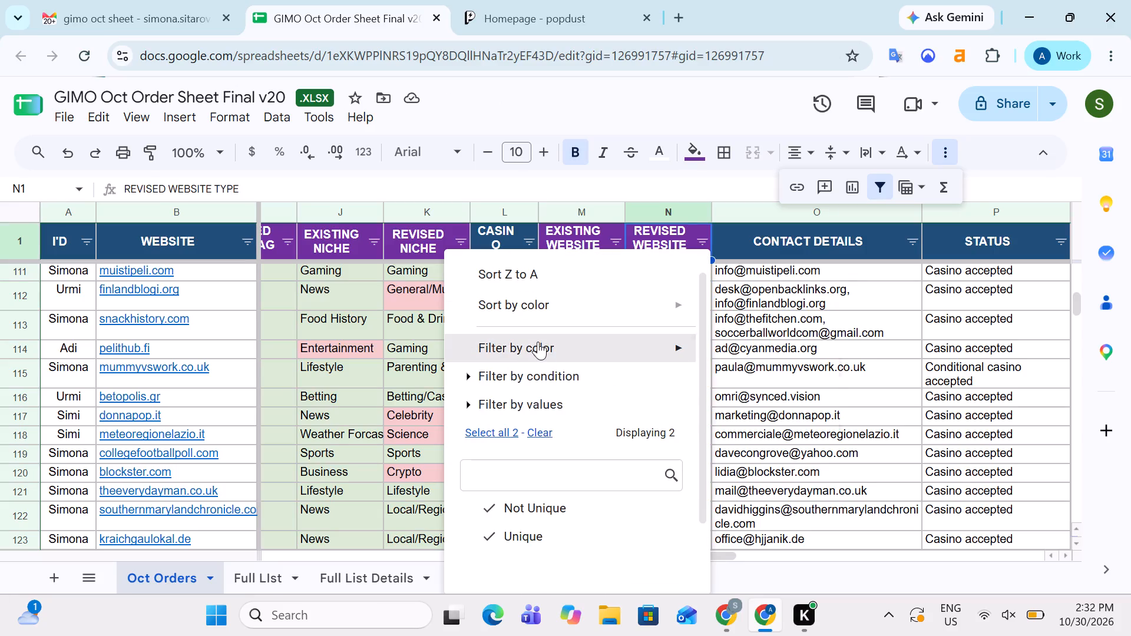
left_click(538, 342)
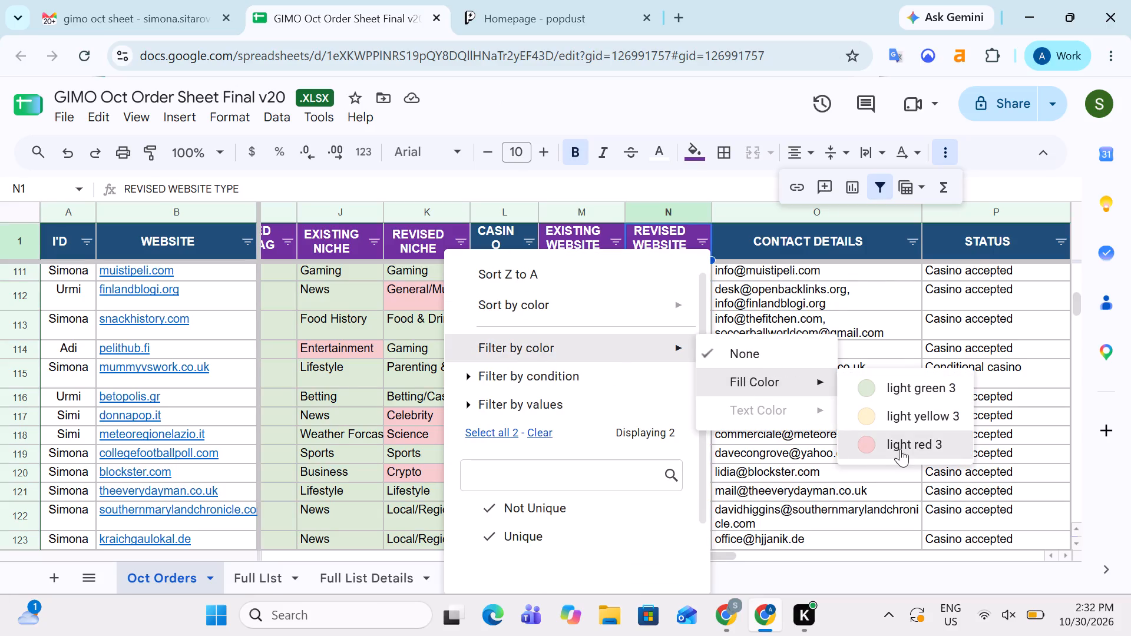
left_click(900, 449)
scroll(644, 449, "up", 14)
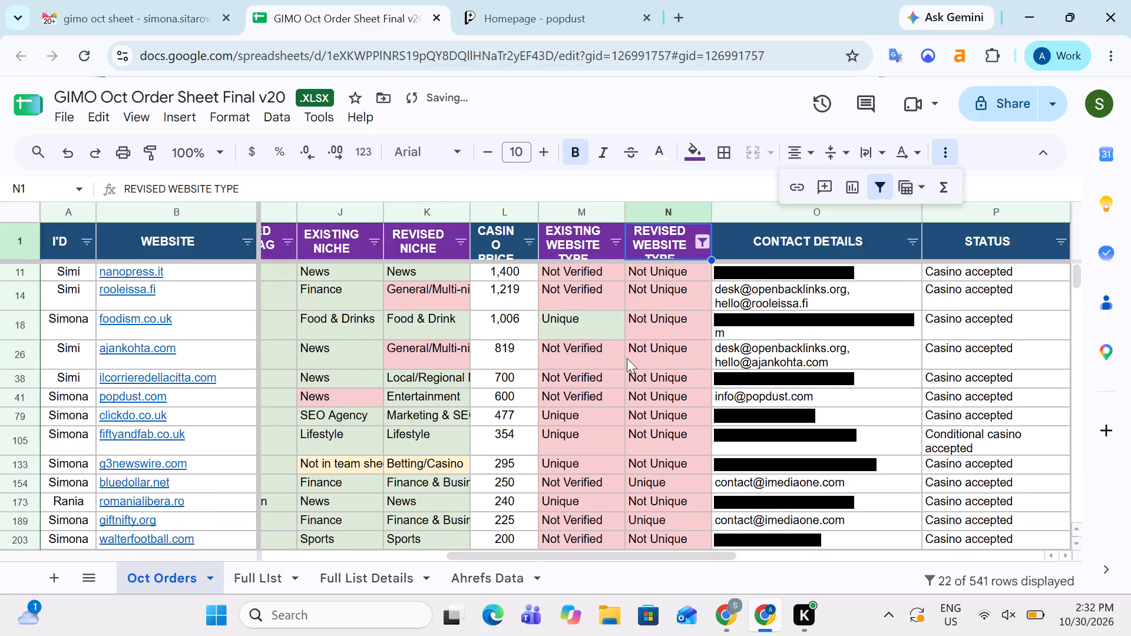
Copy the green Unique entry for foodism.co.uk from Existing Website Type into its Revised Website Type cell.
left_click(604, 275)
left_click(624, 316)
left_click(677, 337)
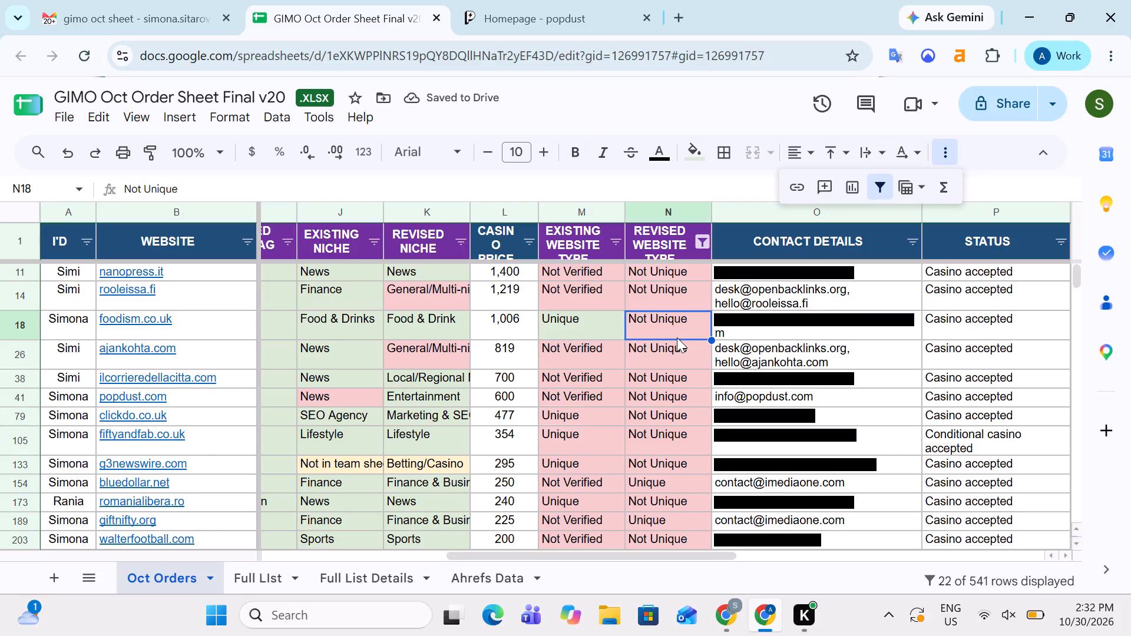
key("Left")
key("ctrl+c")
key("Right")
key("ctrl+v")
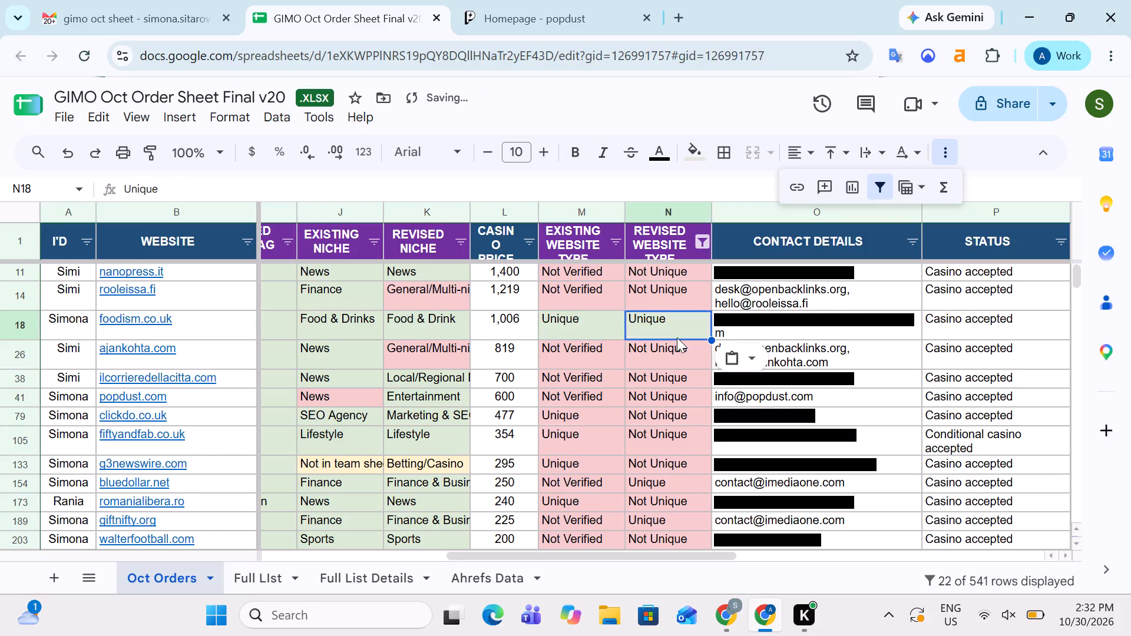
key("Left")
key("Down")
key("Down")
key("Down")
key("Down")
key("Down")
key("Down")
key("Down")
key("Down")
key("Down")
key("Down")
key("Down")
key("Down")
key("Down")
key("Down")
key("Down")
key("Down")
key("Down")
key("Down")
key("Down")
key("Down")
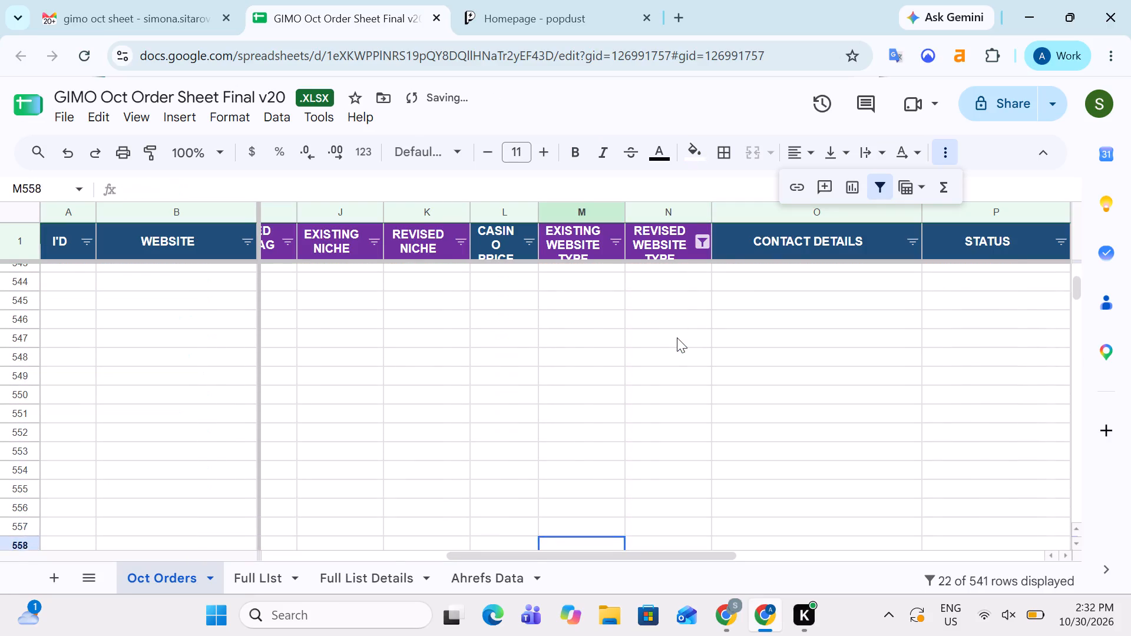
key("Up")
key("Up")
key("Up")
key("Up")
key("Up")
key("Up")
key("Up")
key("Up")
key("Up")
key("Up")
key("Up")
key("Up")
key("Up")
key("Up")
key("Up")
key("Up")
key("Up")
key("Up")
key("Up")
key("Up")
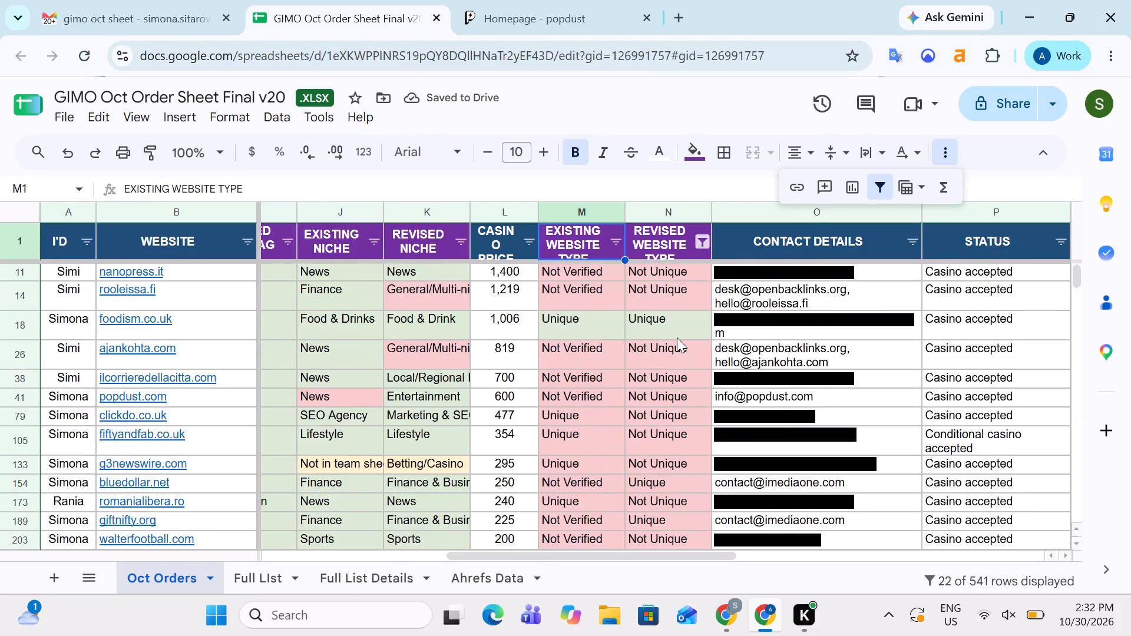
Fill the filtered Revised Website Type cells from nanopress.it down to followingthenerd.com with light green 3.
left_click(684, 261)
key("Down")
key("Right")
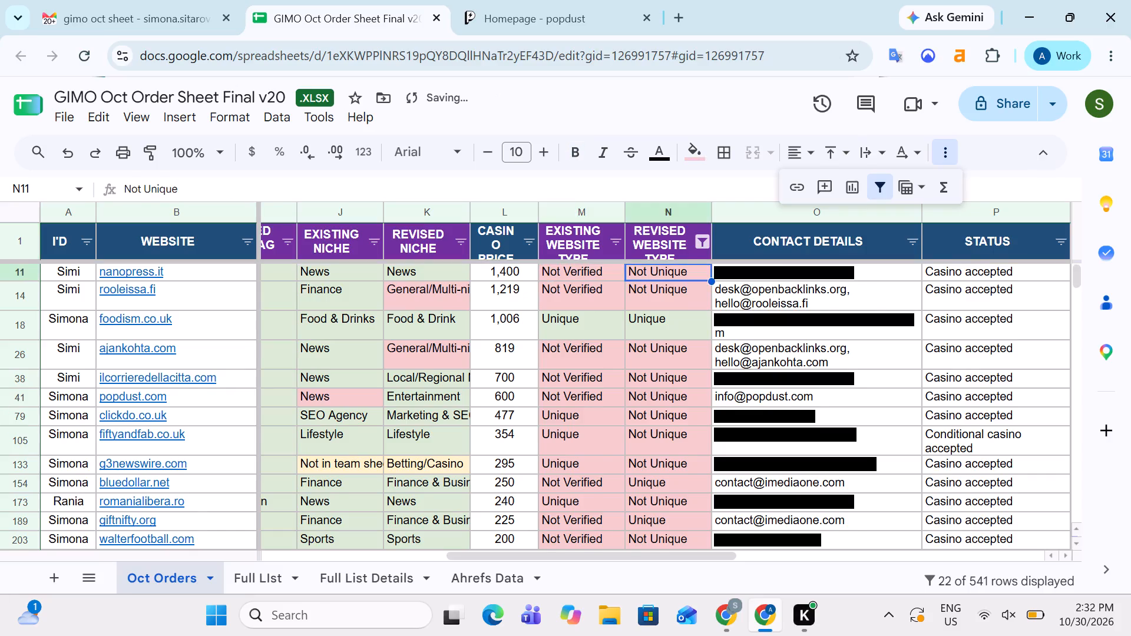
key("ctrl+shift+Down")
left_click(686, 150)
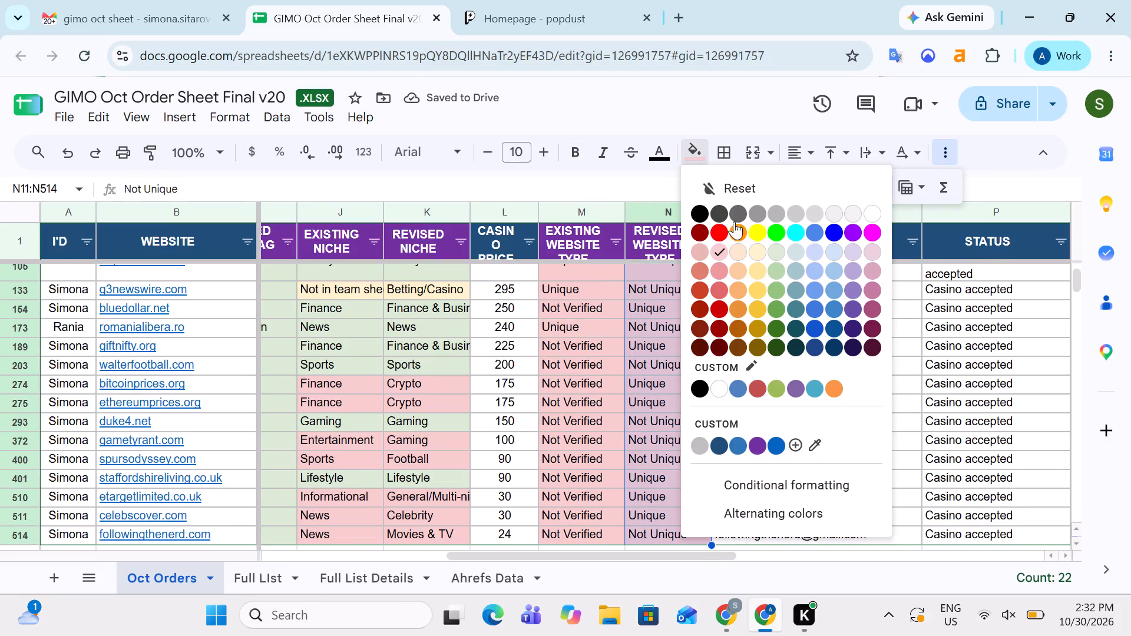
left_click(772, 248)
scroll(667, 399, "up", 6)
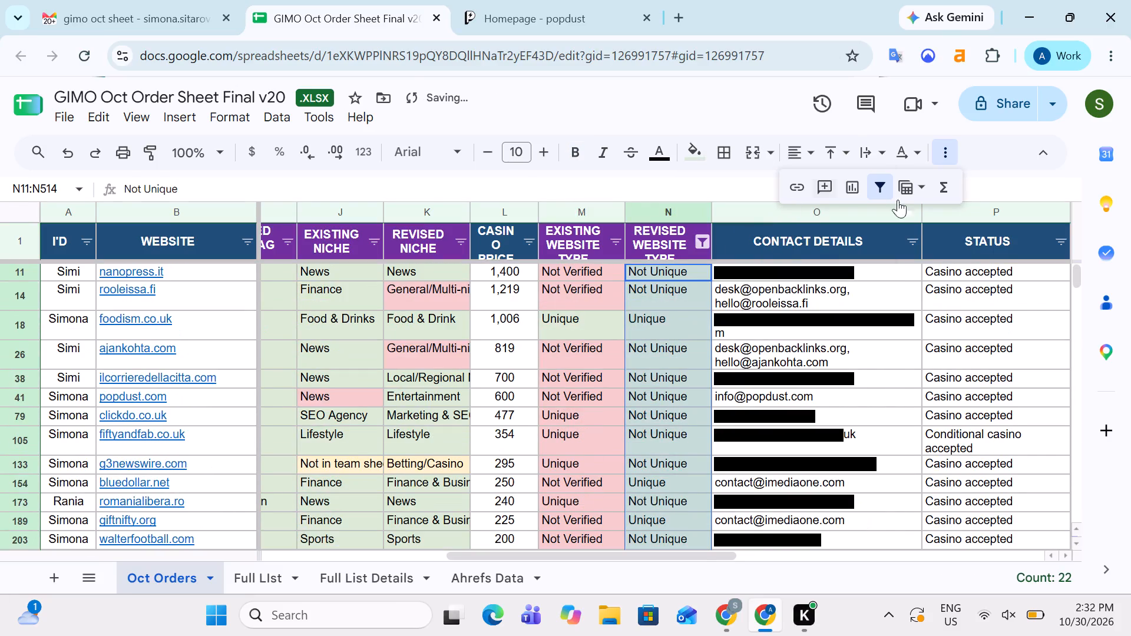
Remove the filter so all rows show, and go to the Revised Website Type cell for newsweek.ro.
left_click(879, 178)
scroll(713, 408, "up", 20)
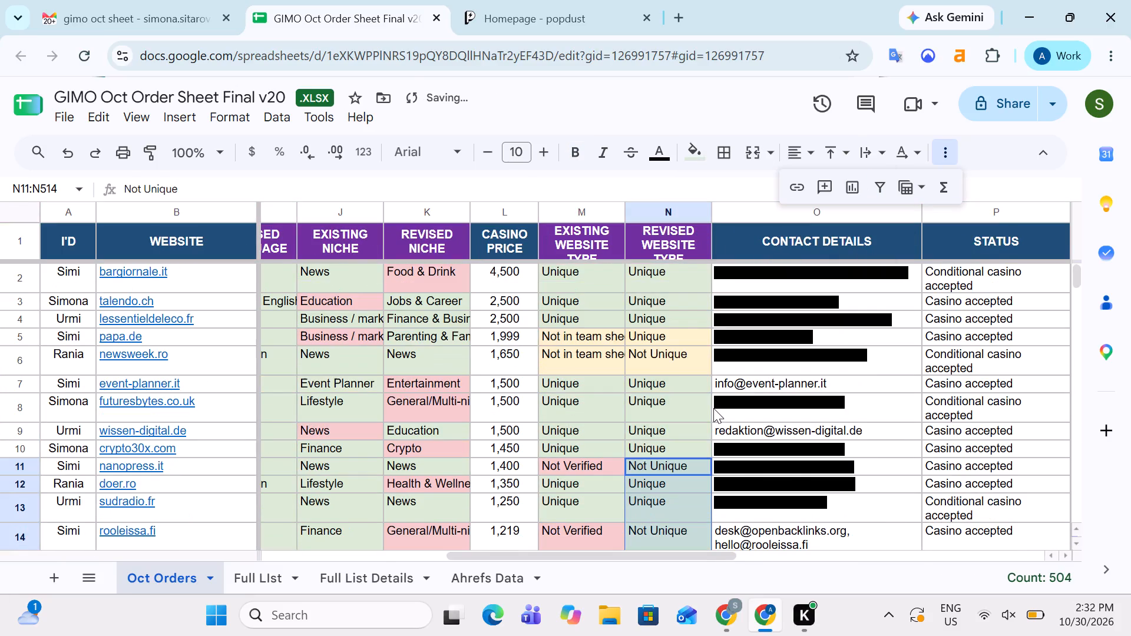
scroll(713, 408, "up", 3)
left_click(672, 377)
key("Left")
key("Up")
key("Right")
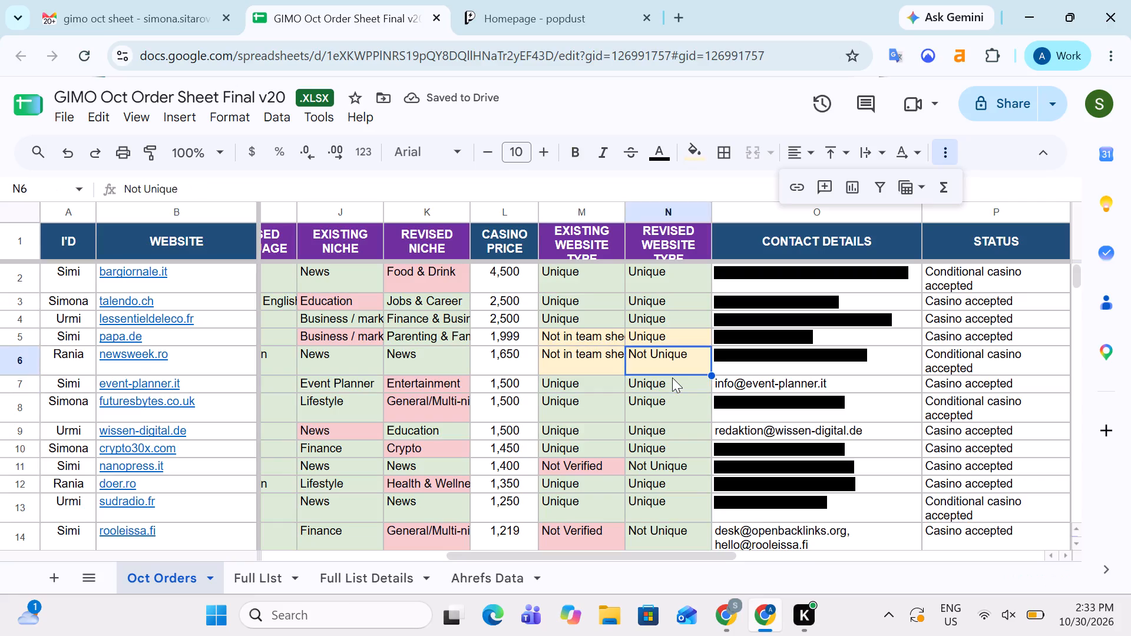
Look across the newsweek.ro row from Contact Details through Status, Match and Remark to Gmail Thread.
key("Right")
key("Right")
key("Right")
key("Right")
key("Right")
key("Right")
key("Right")
key("Left")
key("Left")
key("Left")
key("Left")
key("Left")
key("Left")
key("Left")
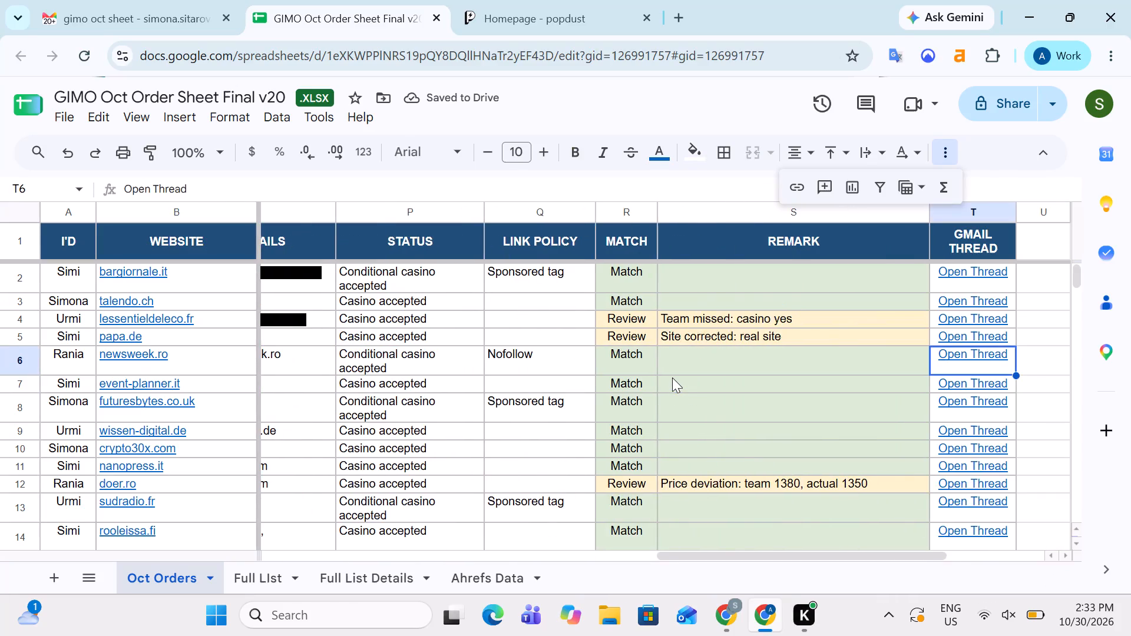
key("Left")
key("Right")
key("Right")
key("Right")
key("Right")
key("Right")
key("Right")
key("Right")
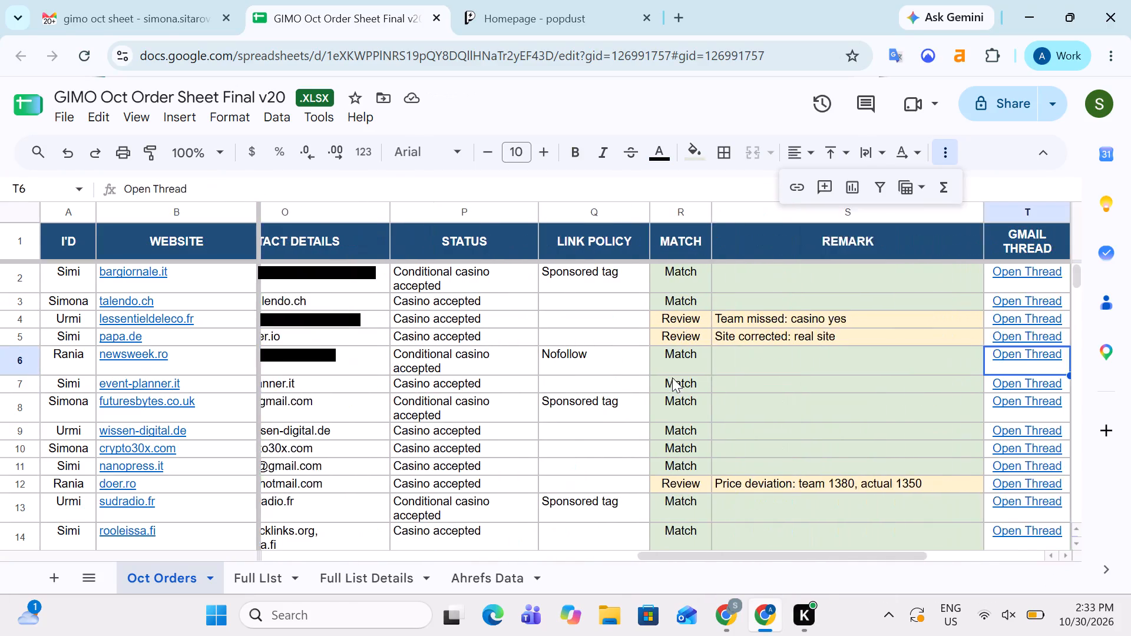
key("Right")
key("Left")
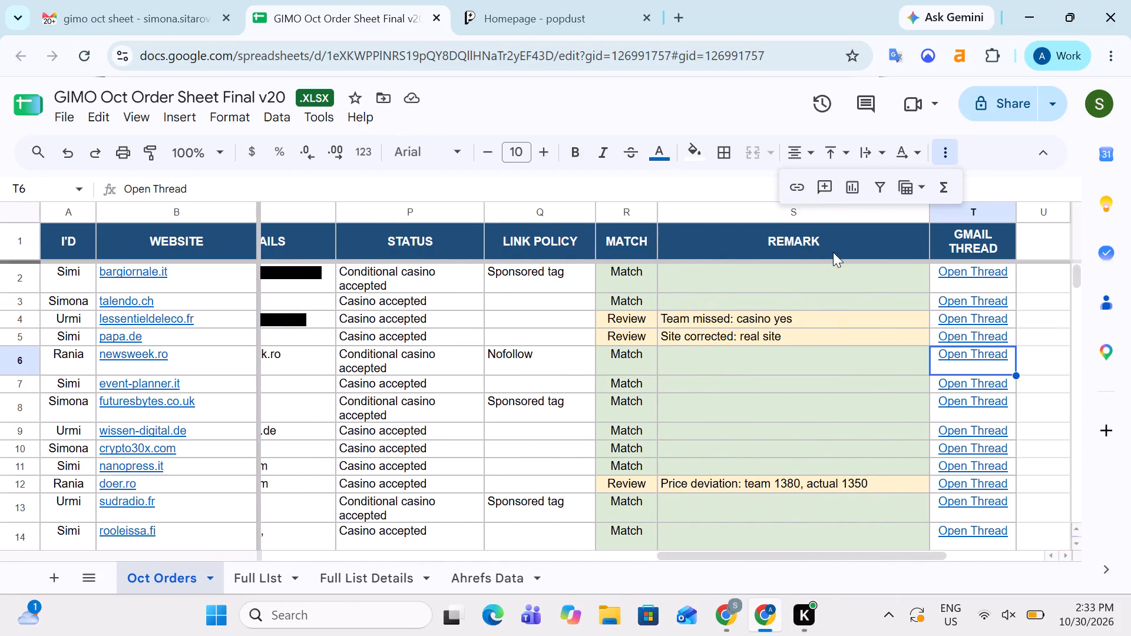
Add a filter to the header row, filter Remark by light red 3 fill, and select the remark for digitalbang.gr.
left_click(0, 249)
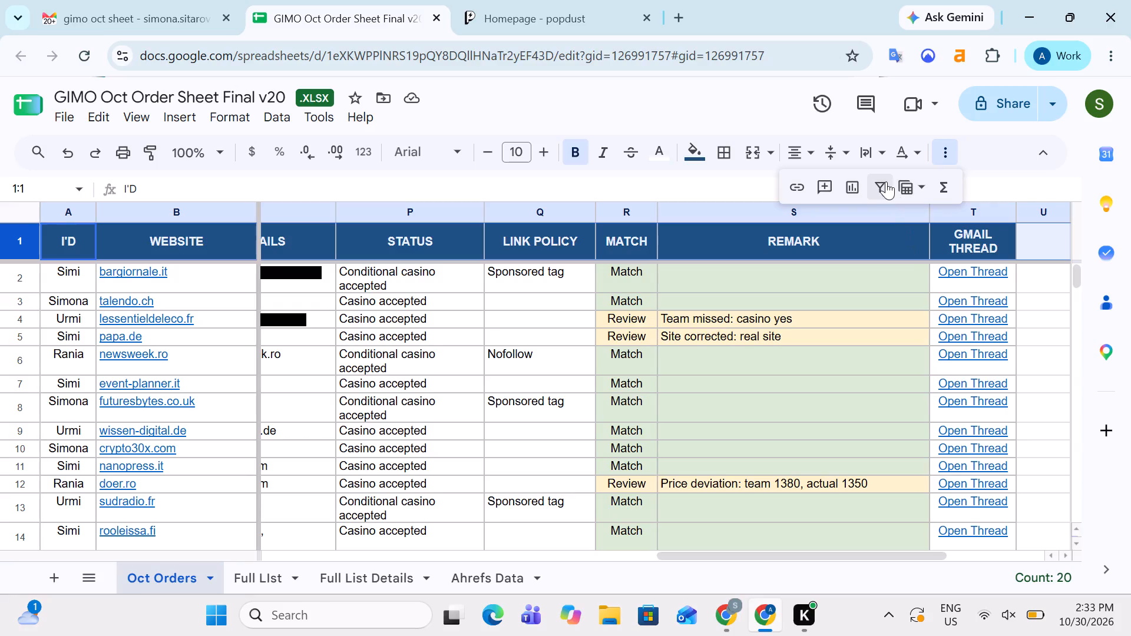
left_click(886, 181)
left_click(924, 241)
scroll(824, 389, "down", 2)
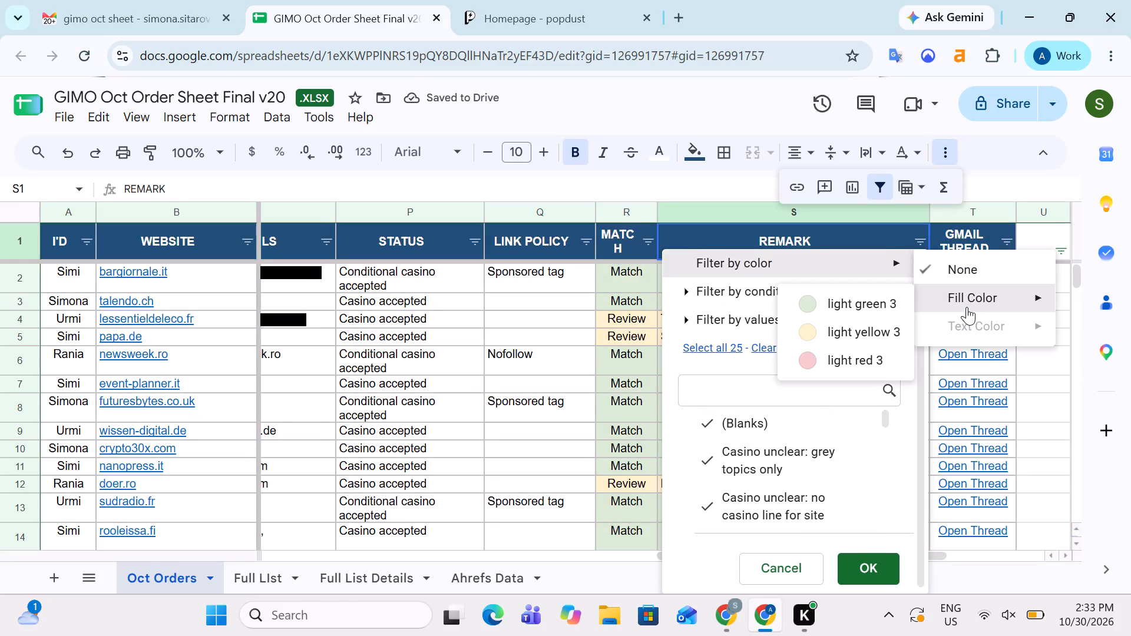
left_click(854, 355)
scroll(772, 420, "up", 12)
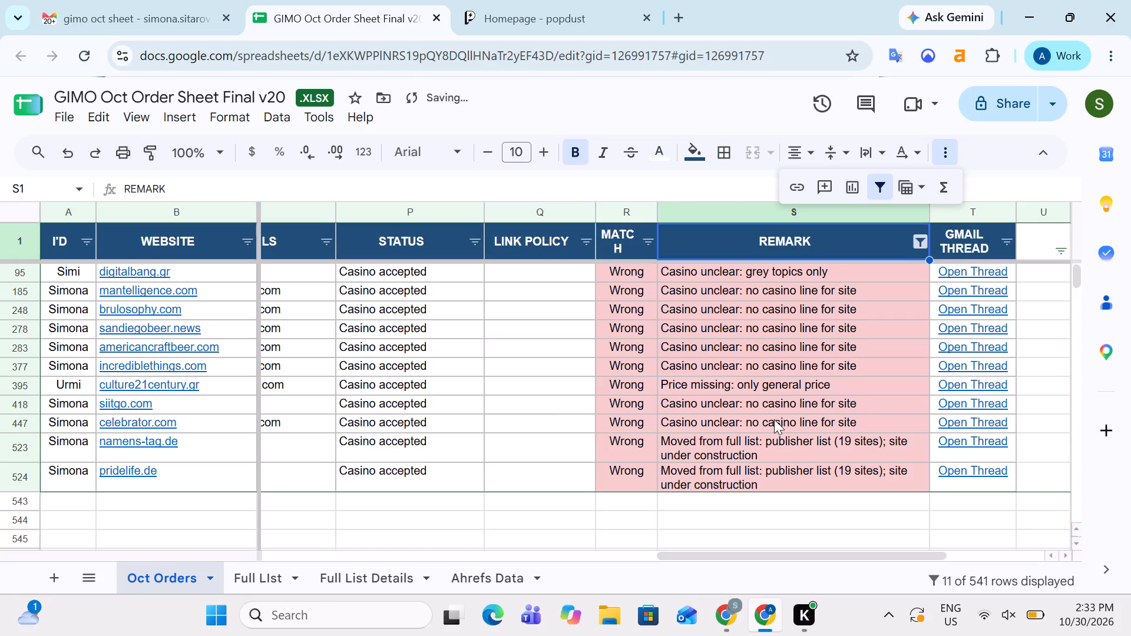
left_click(747, 340)
key("Up")
key("Up")
key("Up")
key("Up")
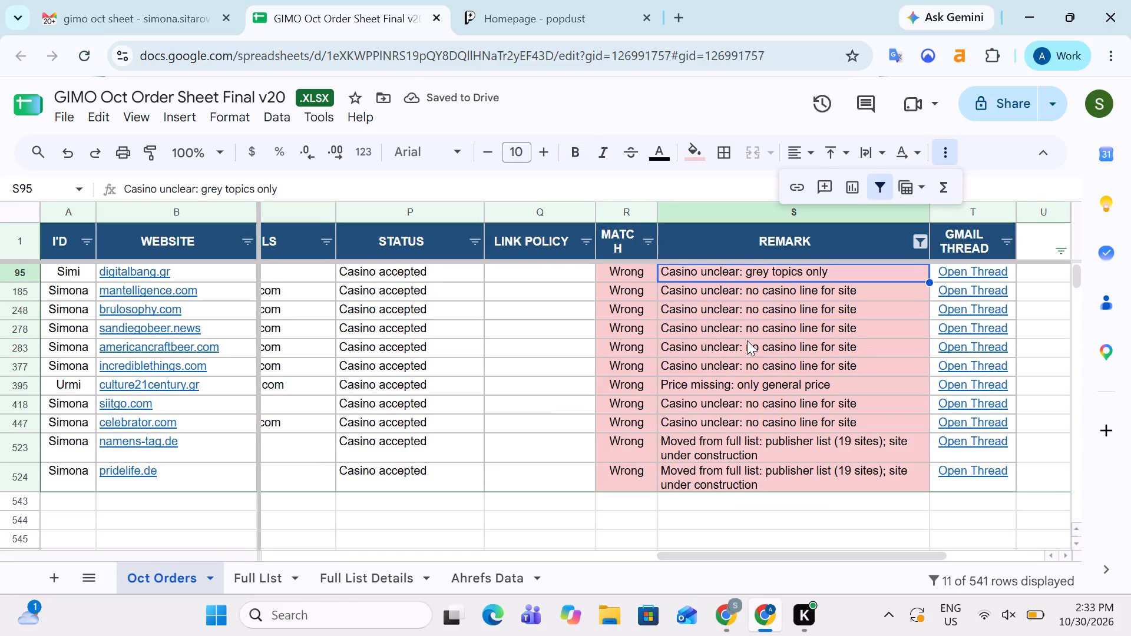
Look back and forth across the digitalbang.gr row, comparing the filtered red-remark rows' traffic, country, language, niche, price, website type, contact and status columns.
key("ctrl+Up")
key("Down")
key("Up")
key("Down")
key("Left")
key("Left")
key("Left")
key("Left")
key("Left")
key("Left")
key("Left")
key("Left")
key("Left")
key("Left")
key("Left")
key("Left")
key("Left")
key("Left")
key("Left")
key("Left")
key("Left")
key("Left")
key("Left")
key("Left")
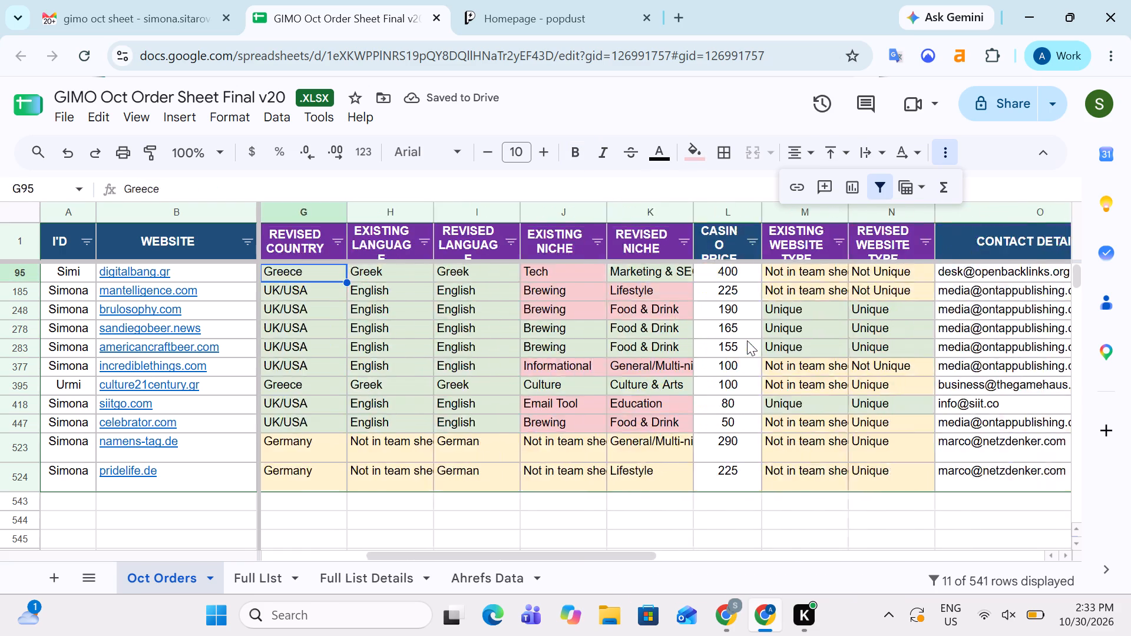
key("Right")
key("Right")
key("Right")
key("Right")
key("Right")
key("Right")
key("Right")
key("Right")
key("Right")
key("Right")
key("Right")
key("Right")
key("Right")
key("Right")
key("Right")
key("Right")
key("Right")
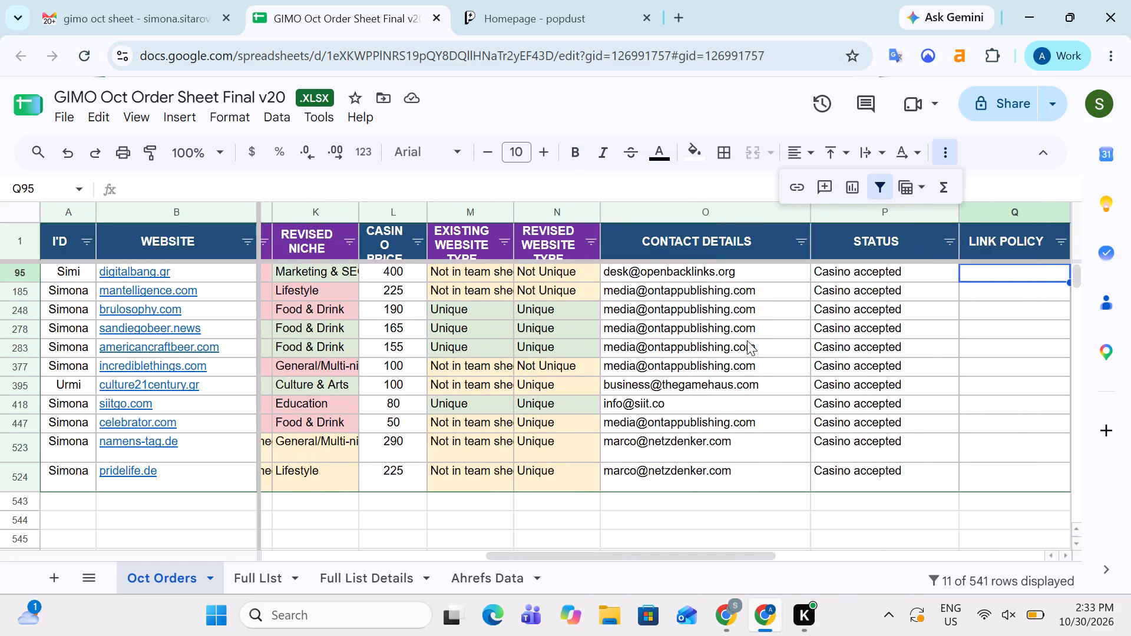
key("Left")
key("Left")
key("Left")
key("Left")
key("Left")
key("Left")
key("Left")
key("Left")
key("Left")
key("Left")
key("Left")
key("Left")
key("Left")
key("Left")
key("Left")
key("Left")
key("Left")
key("Left")
key("Left")
key("Left")
key("Right")
key("Right")
key("Right")
key("Right")
key("Right")
key("Right")
key("Right")
key("Right")
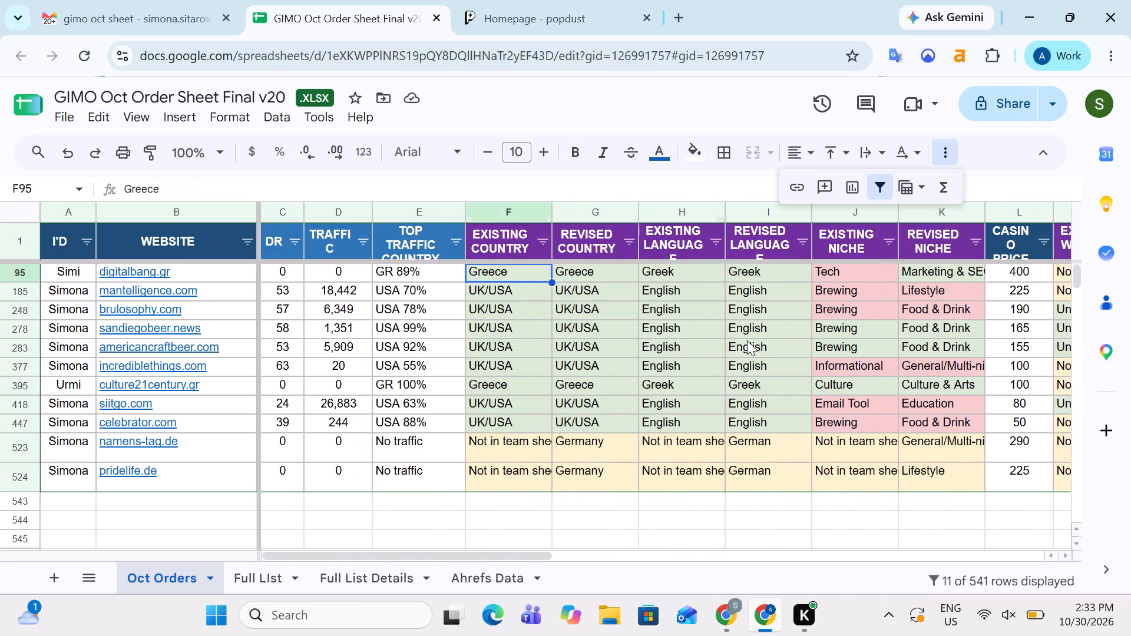
Examine the digitalbang.gr row from Revised Country through language, niche, casino price and website type to Contact Details.
key("Right")
key("Right")
key("Right")
key("Left")
key("Left")
key("Right")
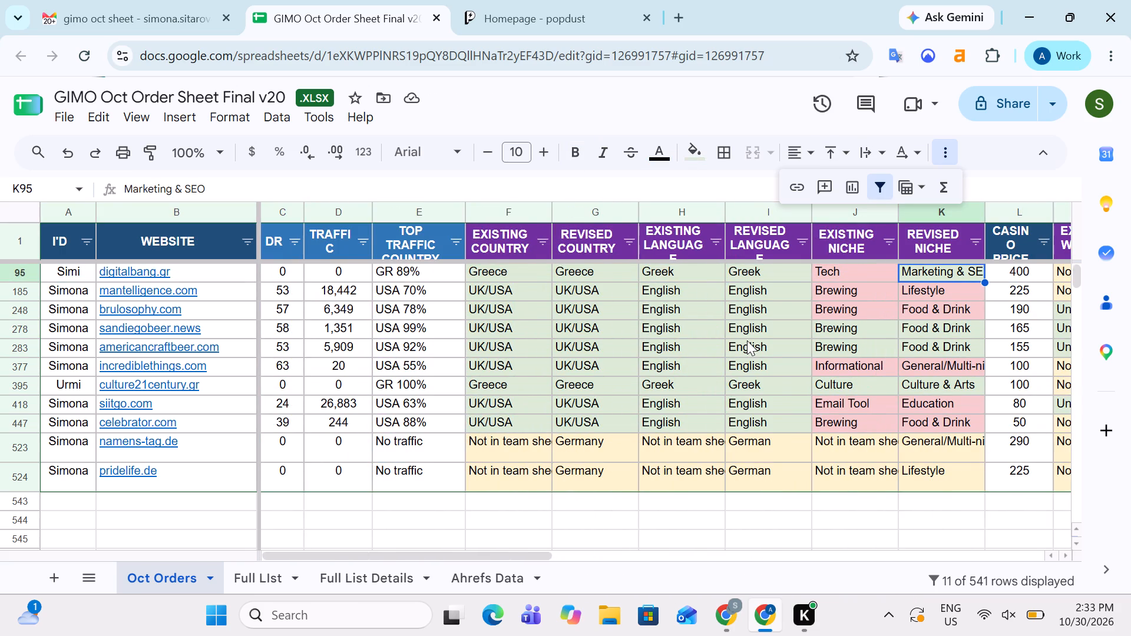
key("Right")
key("Right")
key("Right")
key("Left")
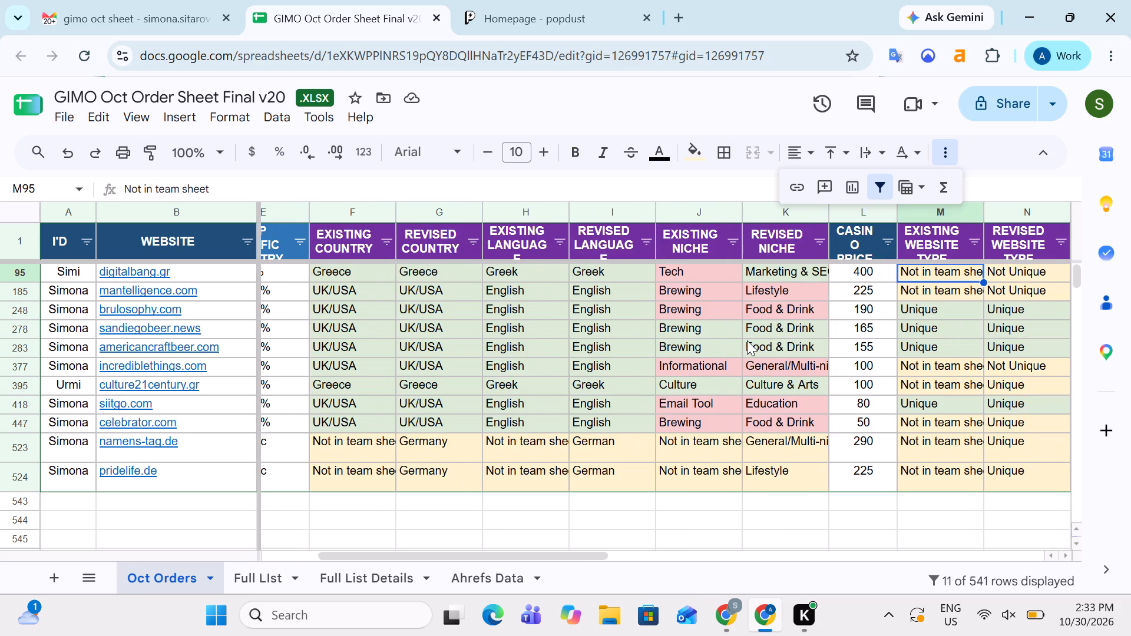
key("Right")
key("Right")
key("Left")
key("Left")
key("Right")
key("Right")
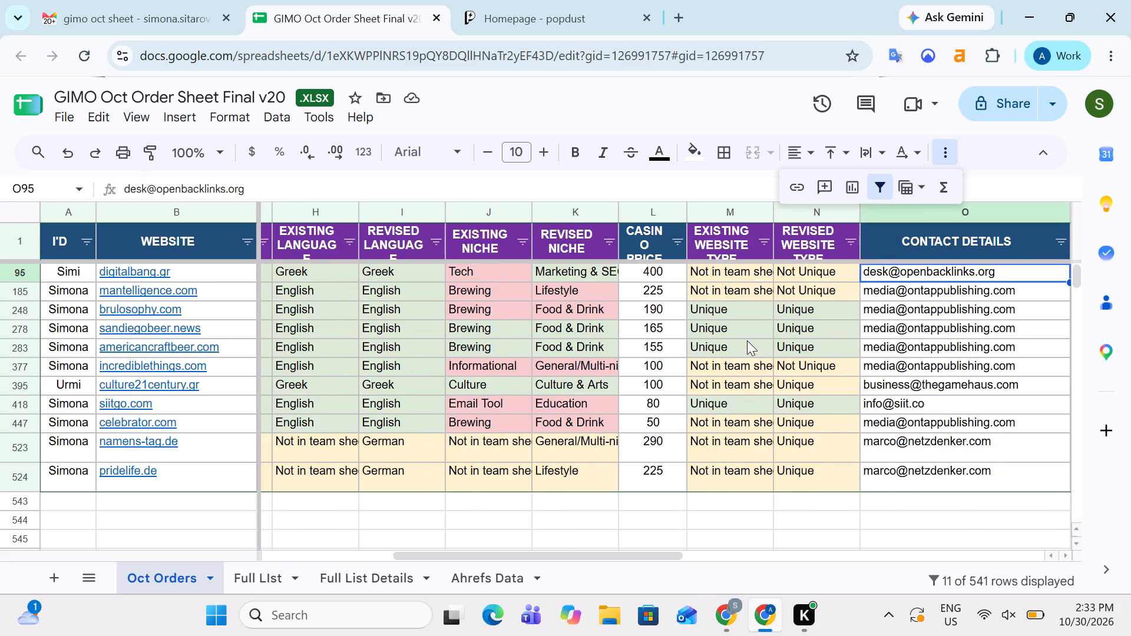
Examine the digitalbang.gr row's Status, Link Policy, Match and Remark cells through to the Gmail Thread link.
key("Right")
key("Right")
key("Left")
key("Left")
key("Right")
key("Right")
key("Left")
key("Right")
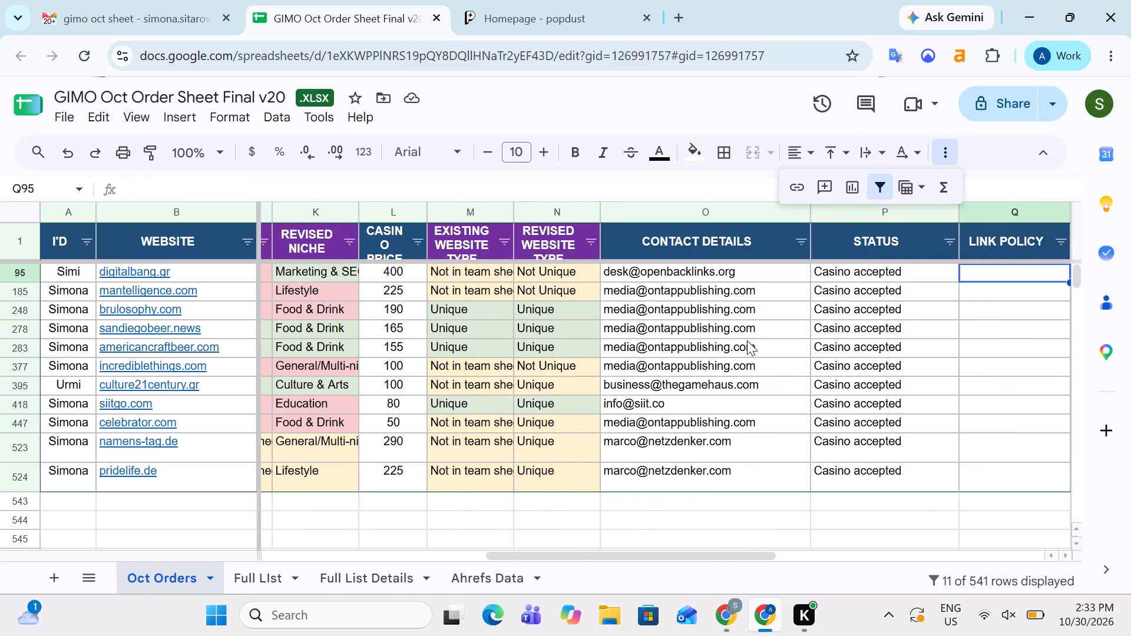
key("Right")
key("Right")
key("Right")
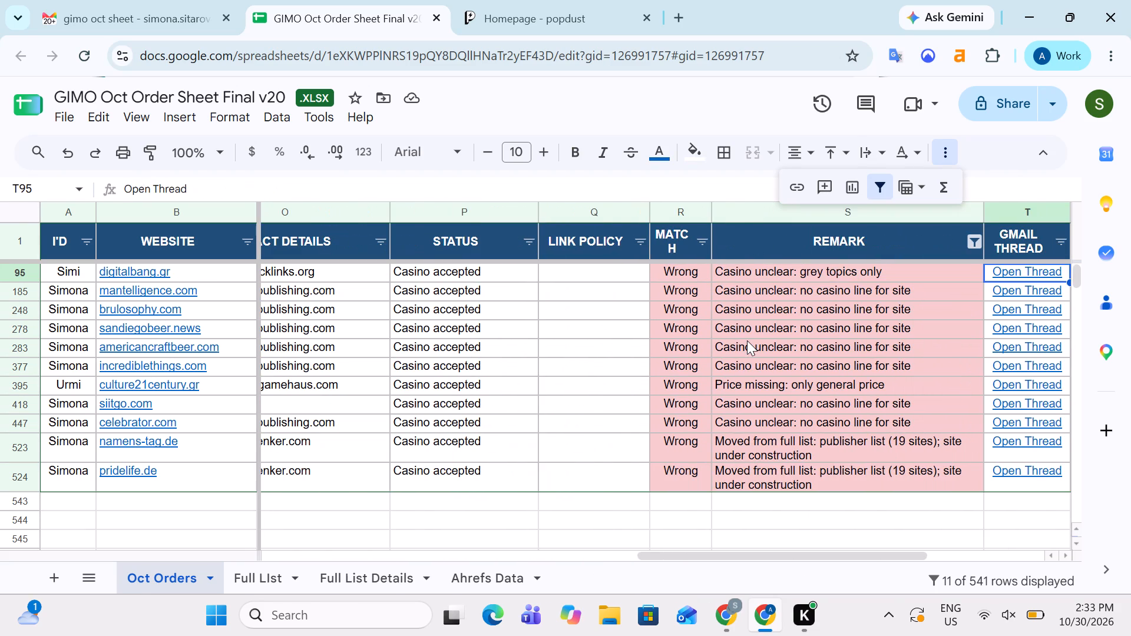
key("Right")
key("Left")
key("Left")
key("Right")
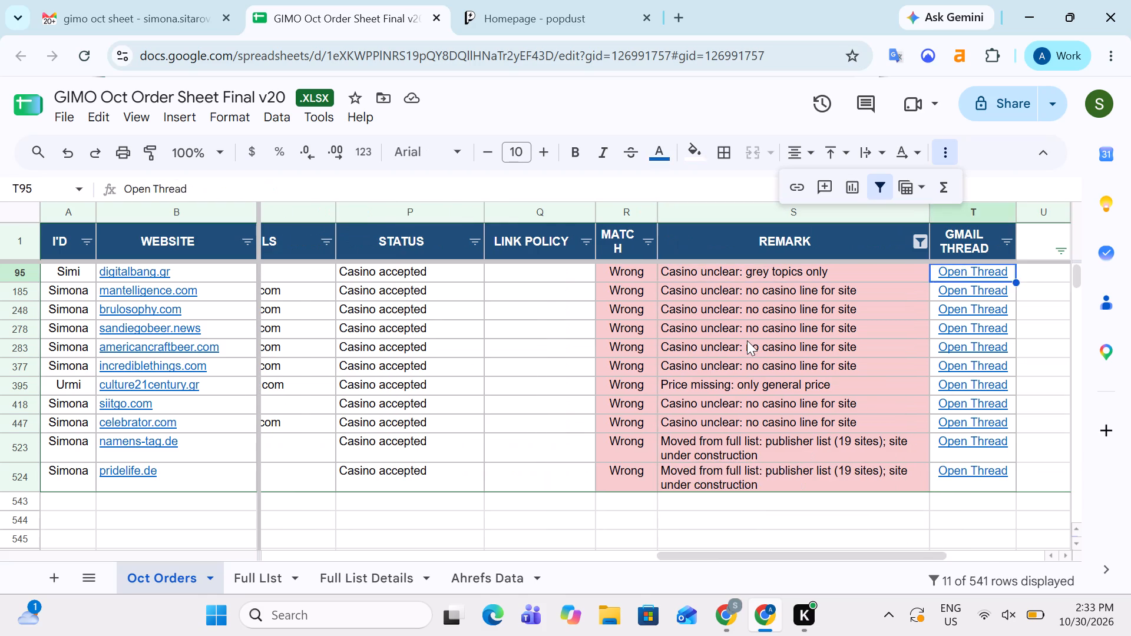
key("Right")
Go back to the Website cell of the digitalbang.gr row and copy it.
key("Left")
key("Left")
key("Left")
key("Left")
key("Left")
key("Left")
key("Left")
key("Left")
key("Left")
key("Left")
key("Left")
key("Left")
key("Left")
key("Left")
key("Left")
key("Left")
key("Left")
key("Left")
key("Left")
key("Left")
key("Right")
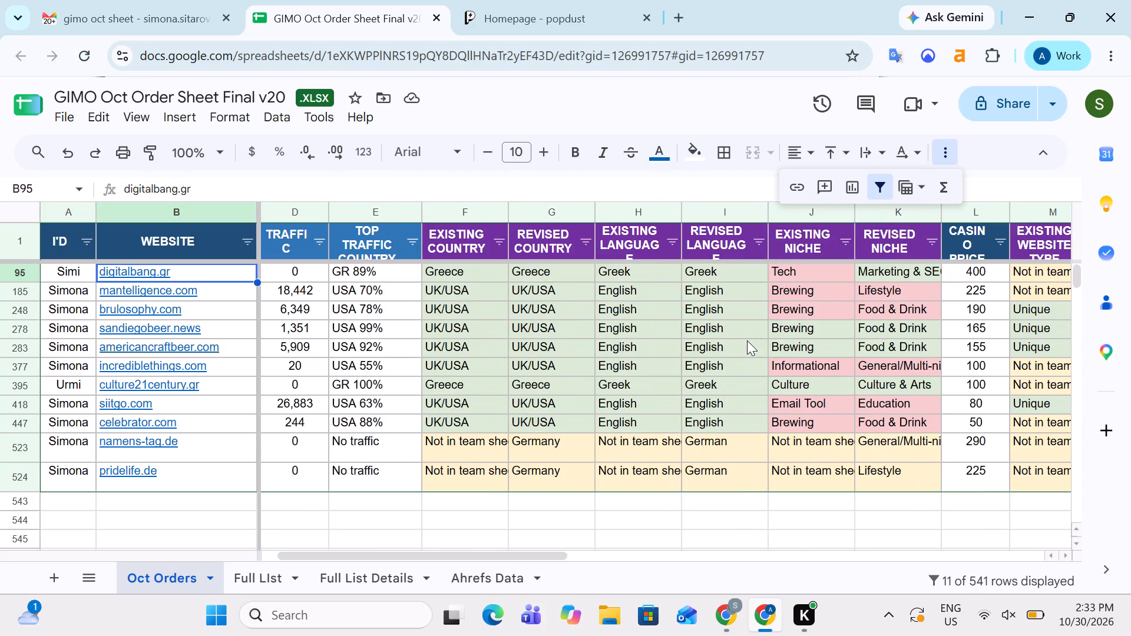
key("ctrl+c")
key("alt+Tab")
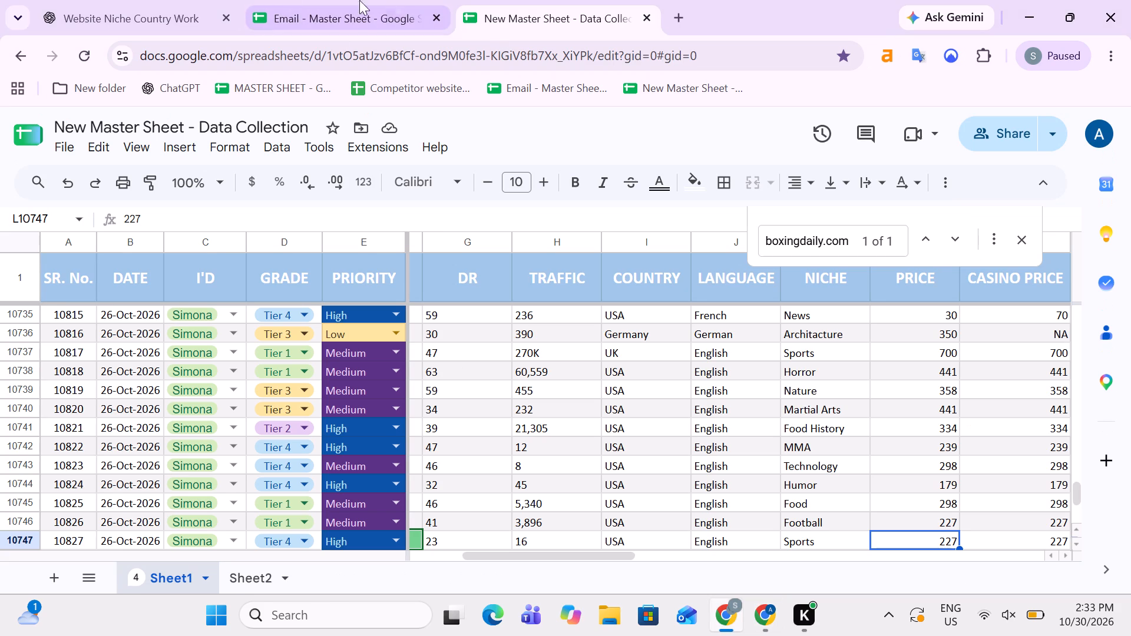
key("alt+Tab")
Switch to Gmail, close the order sheet attachment preview, and open the Google account switcher.
left_click(130, 0)
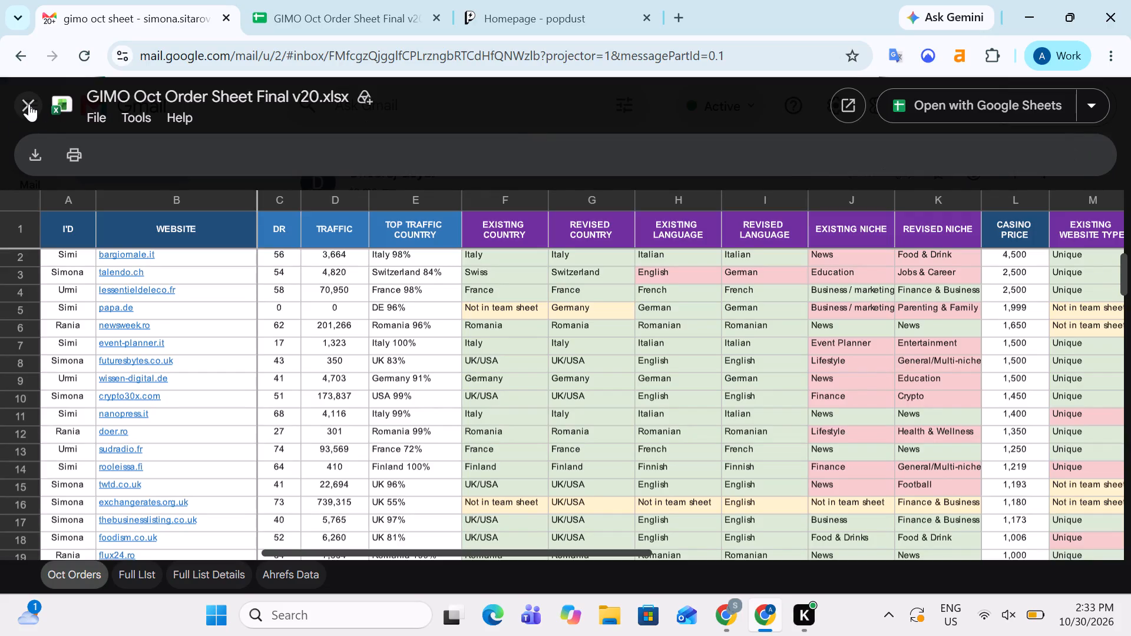
left_click(29, 104)
left_click(1101, 117)
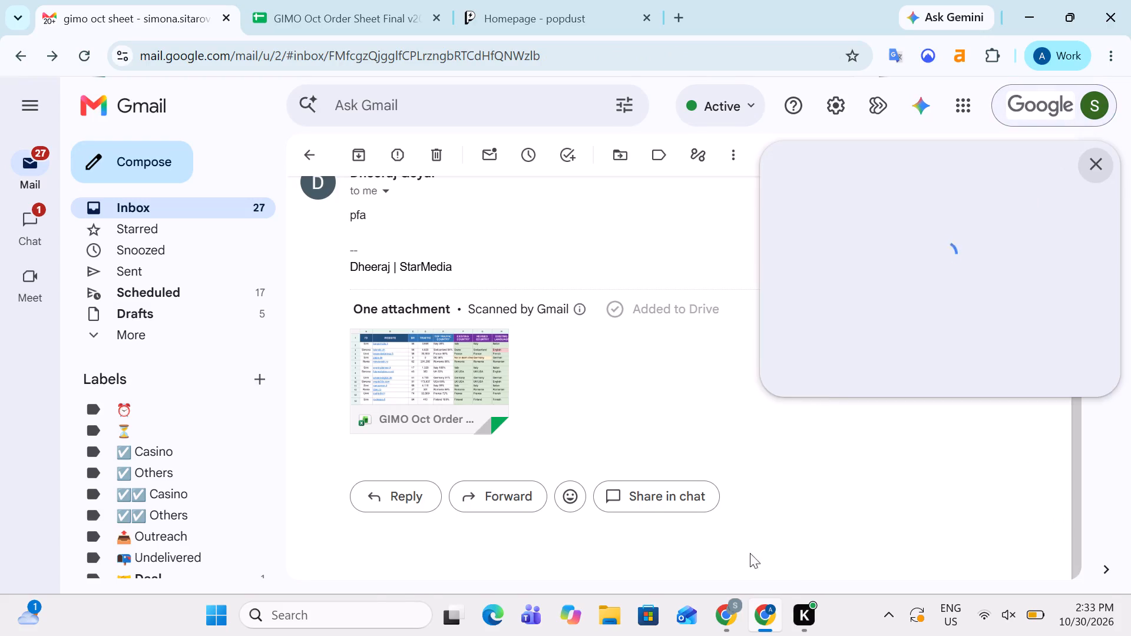
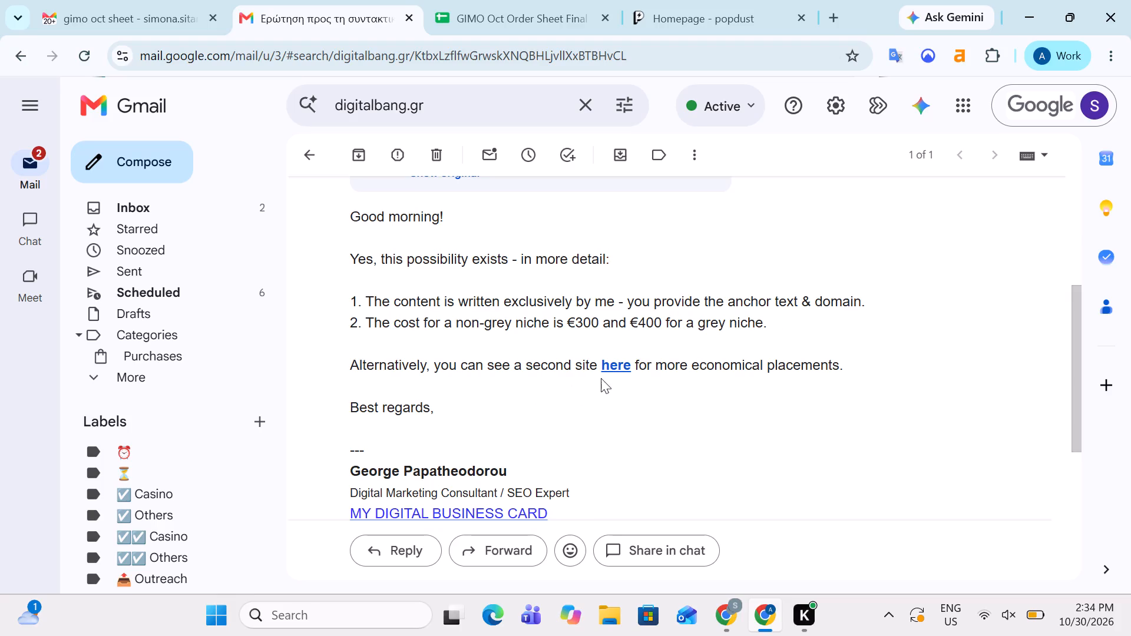
scroll(601, 378, "down", 7)
scroll(606, 409, "up", 13)
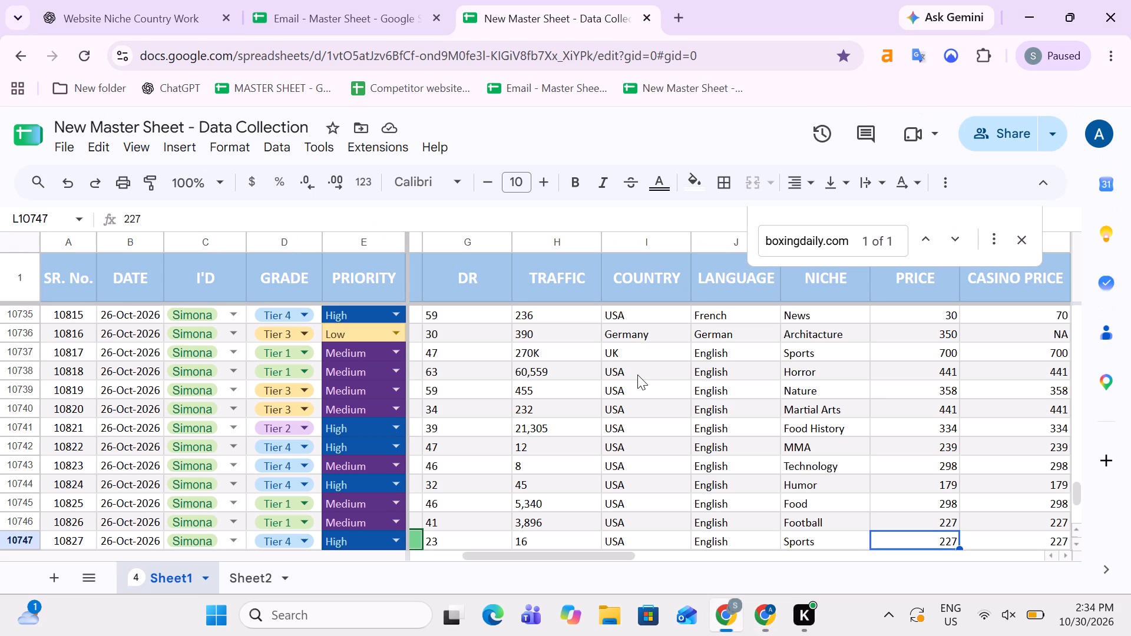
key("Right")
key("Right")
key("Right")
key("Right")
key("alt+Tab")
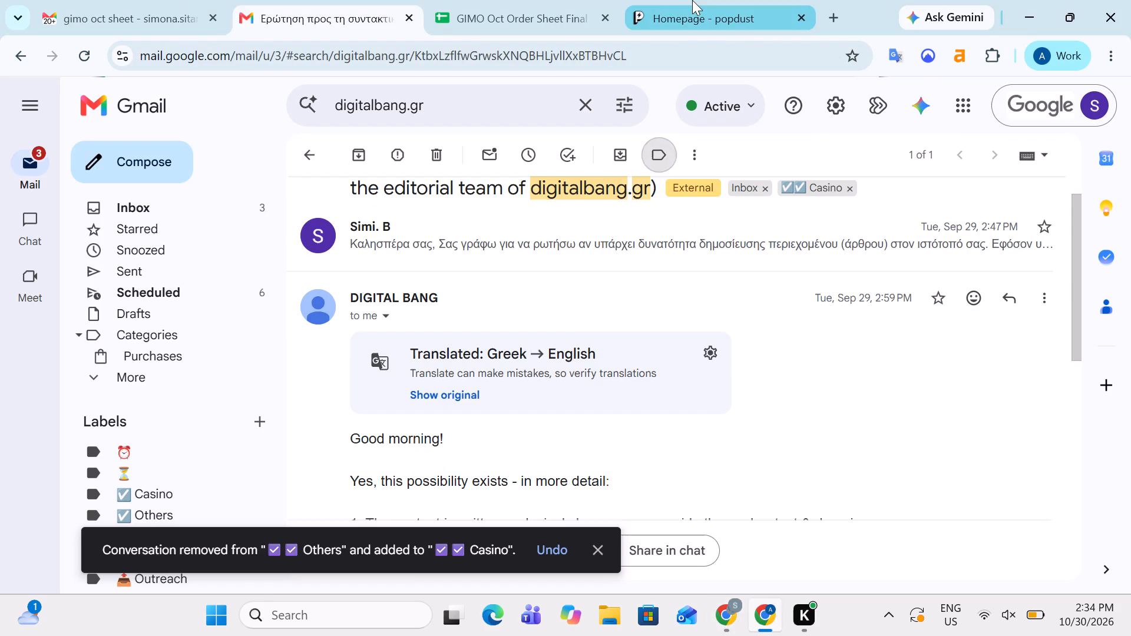
Close the popdust homepage and return to the GIMO Oct Order Sheet.
left_click(692, 0)
left_click(802, 21)
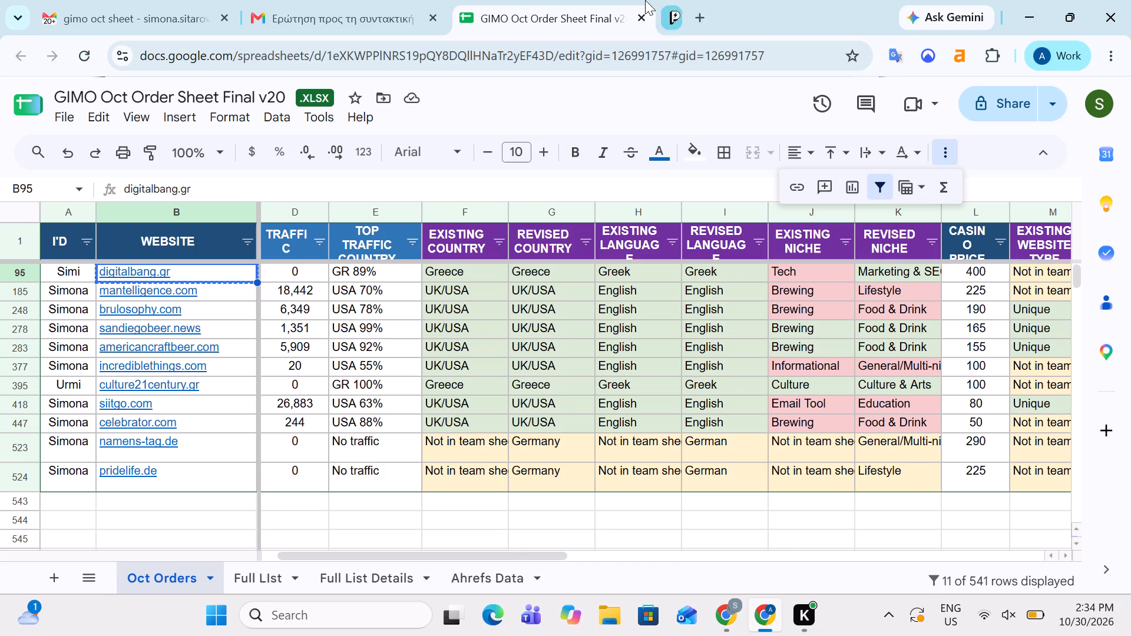
Examine the digitalbang.gr row from Website across to Remark, including niche, casino price, website type, contact details and status.
key("Right")
key("Right")
key("Right")
key("Right")
key("Right")
key("Right")
key("Right")
key("Right")
key("Right")
key("Right")
key("Right")
key("Right")
key("Right")
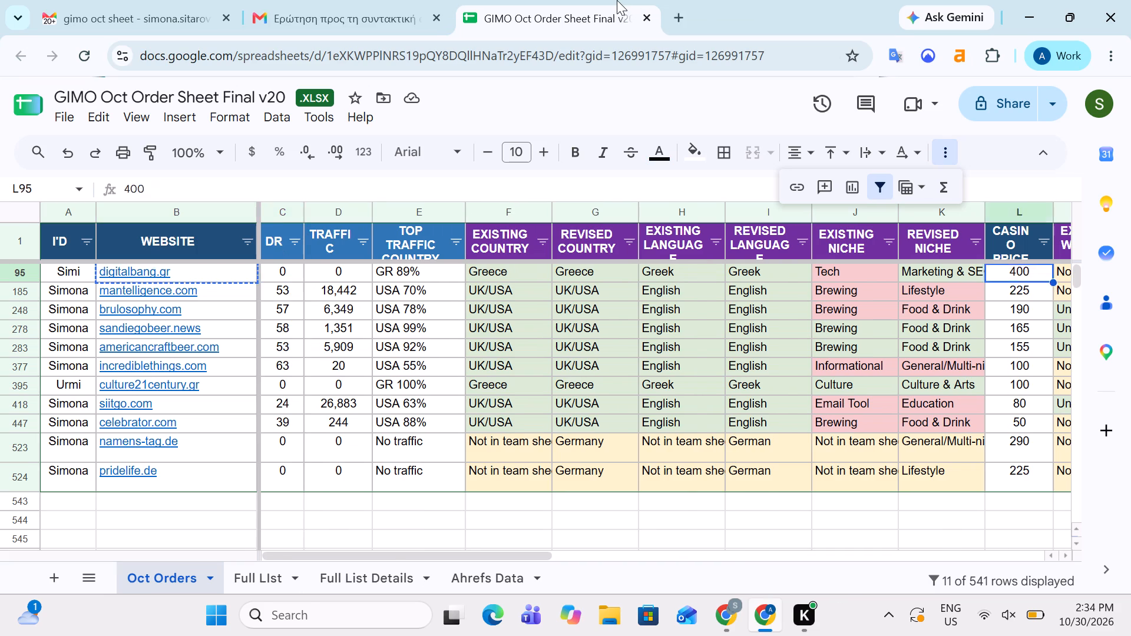
key("Right")
key("Right")
key("Right")
key("Right")
key("Left")
key("Left")
key("Left")
key("Left")
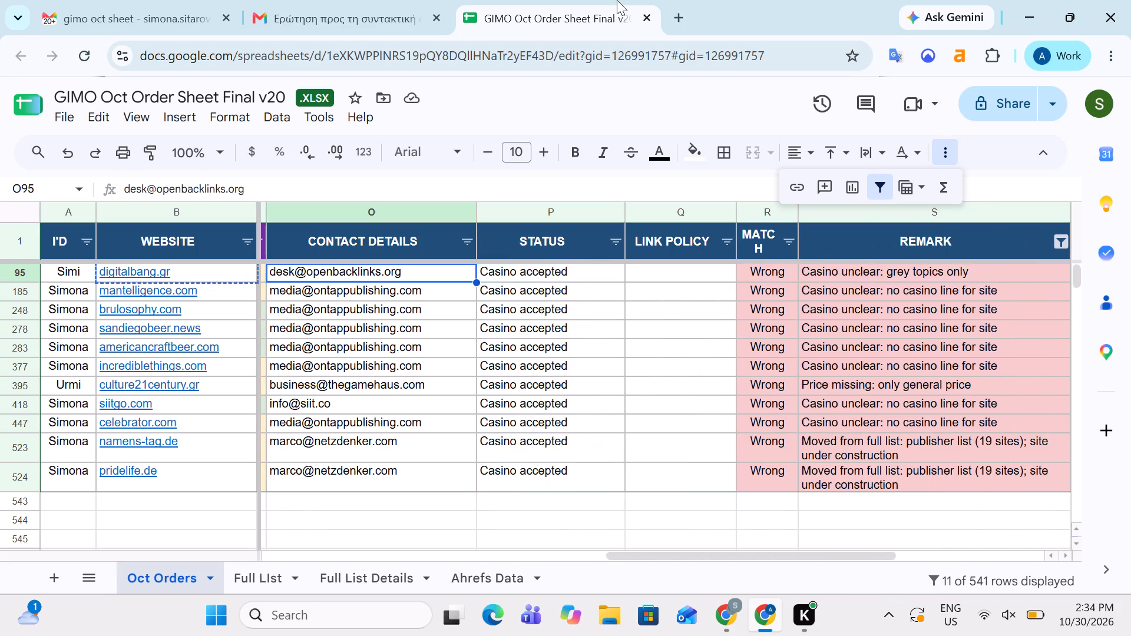
key("Right")
key("Right")
key("Right")
key("Right")
key("Right")
key("Left")
key("Right")
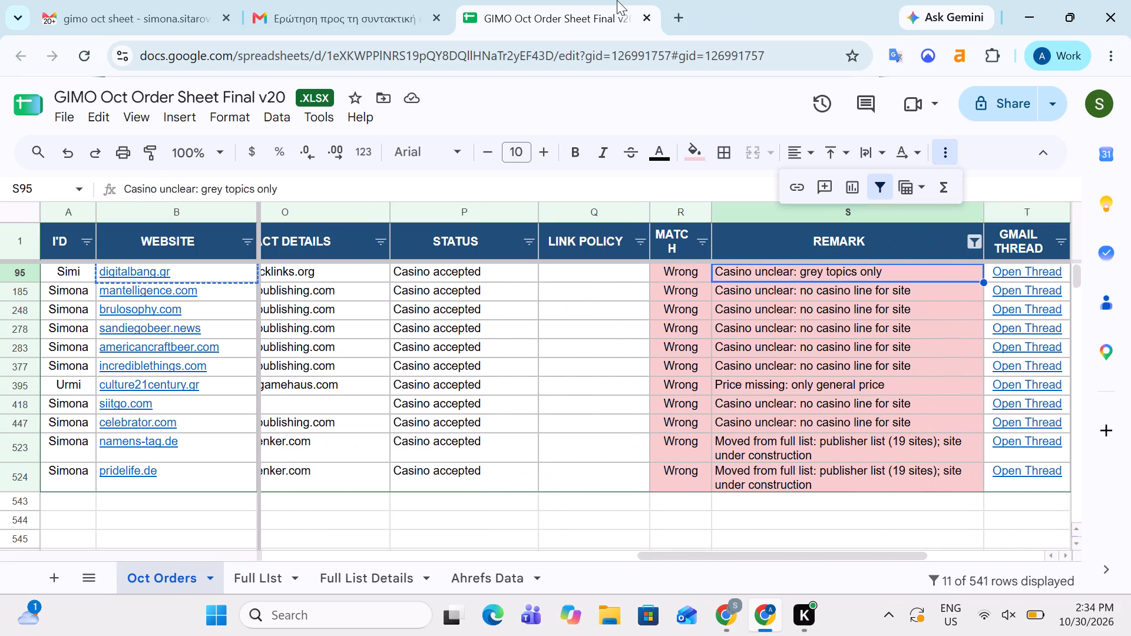
Compare the Match, Remark and Gmail Thread cells of the digitalbang.gr row.
key("Right")
key("Right")
key("Left")
key("Left")
key("Left")
key("Left")
key("Right")
key("Left")
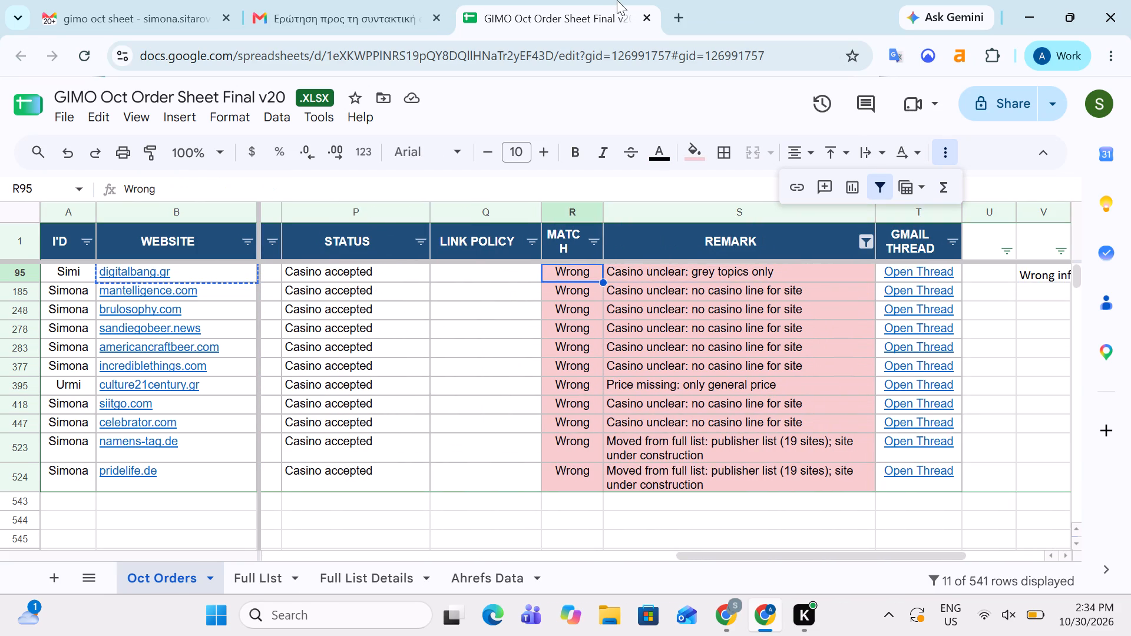
key("Right")
key("Left")
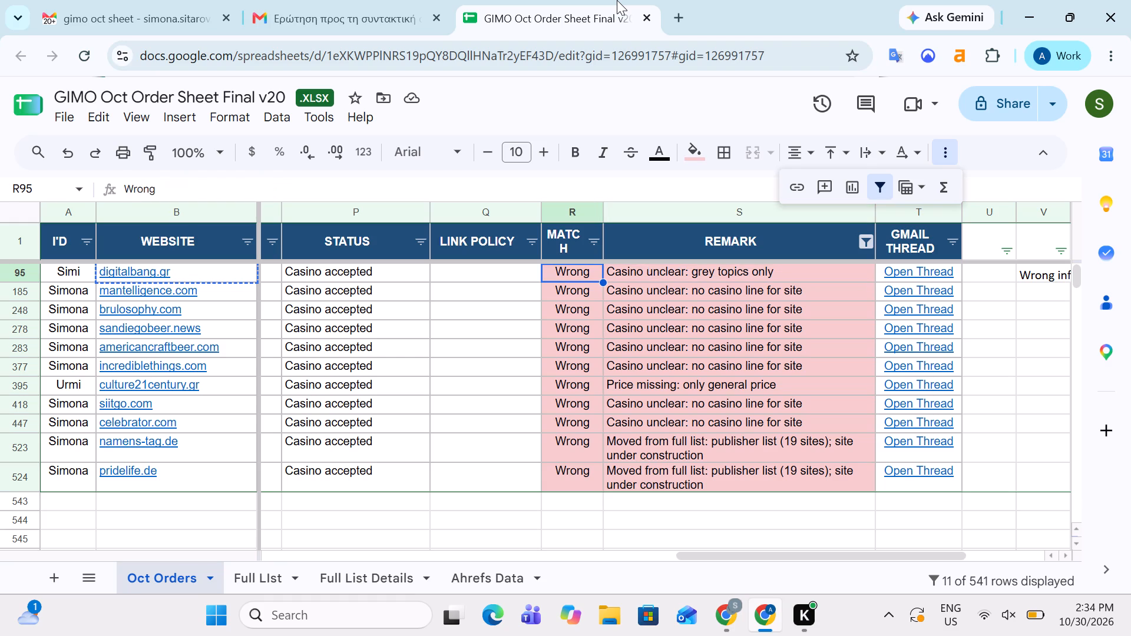
key("Right")
key("Left")
key("Right")
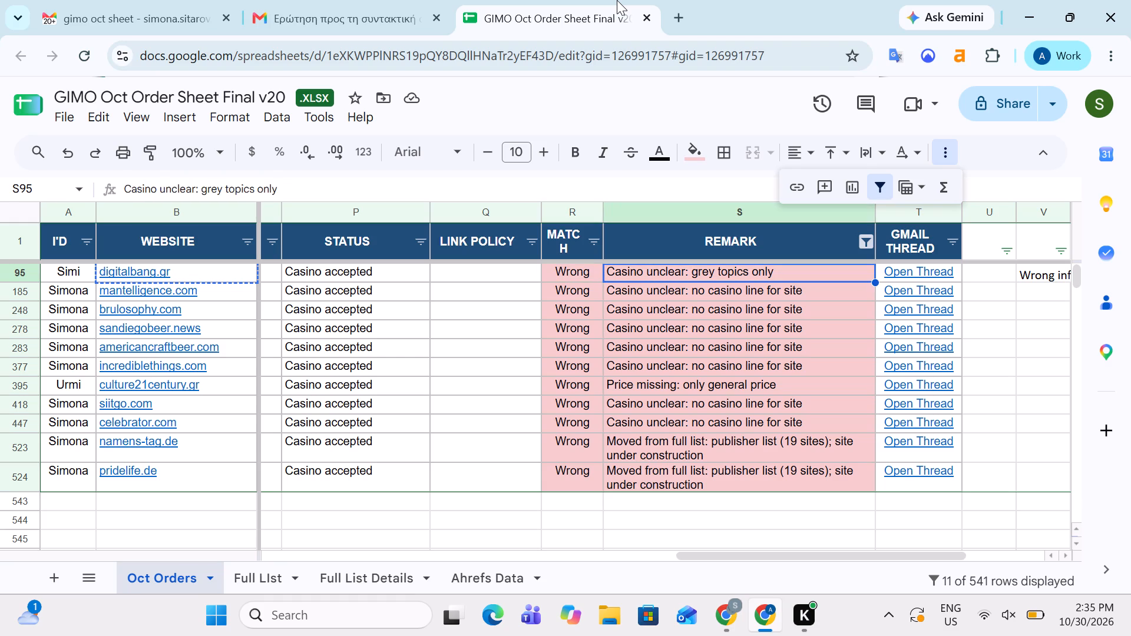
left_click(994, 301)
key("Left")
key("Left")
key("Right")
key("Up")
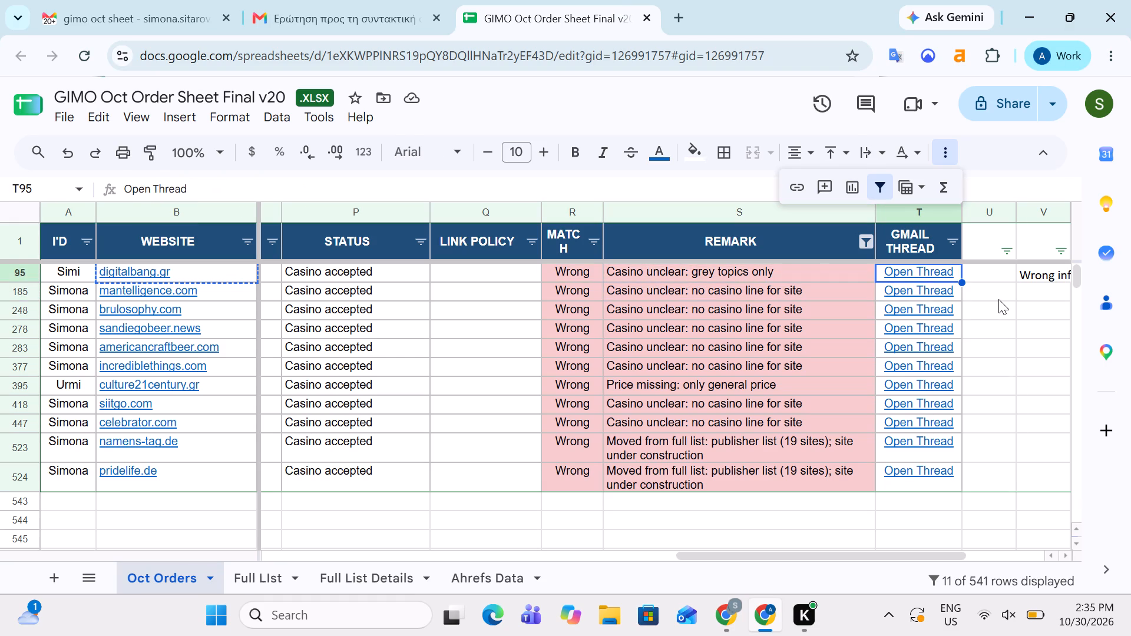
key("Up")
key("Down")
key("Left")
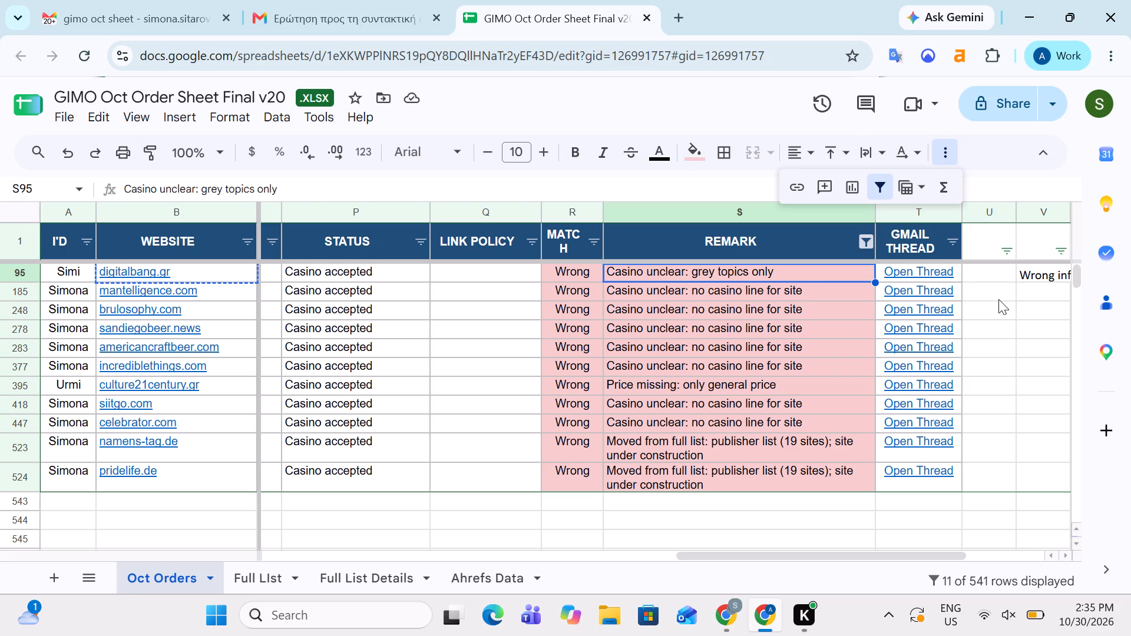
Move on to the mantelligence.com row and check its Match and Remark cells.
key("Down")
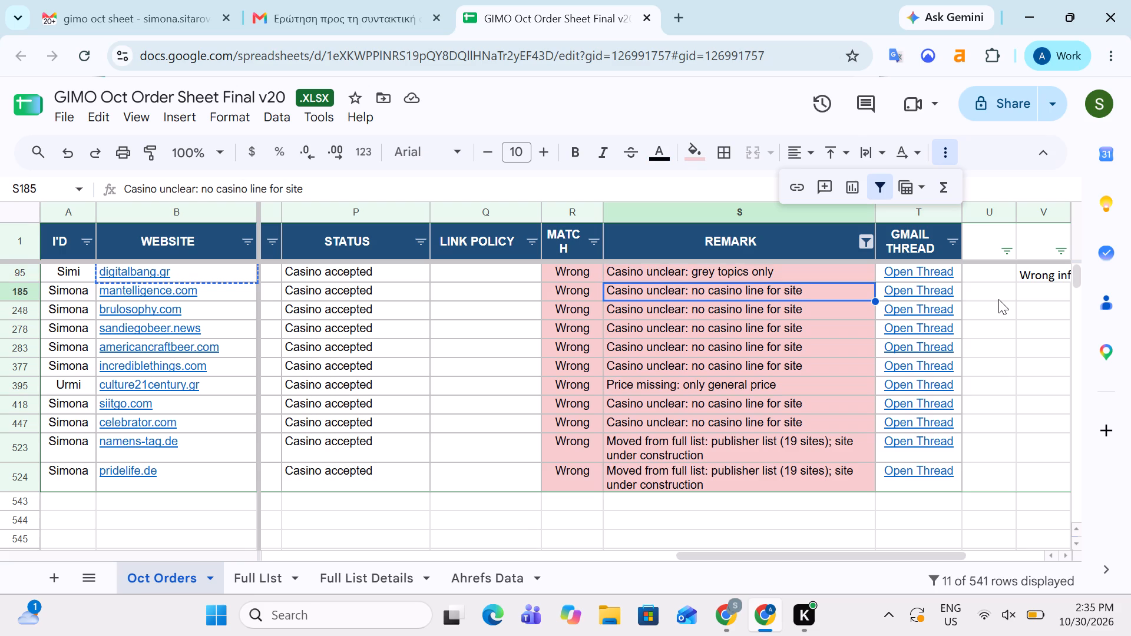
key("Left")
key("Right")
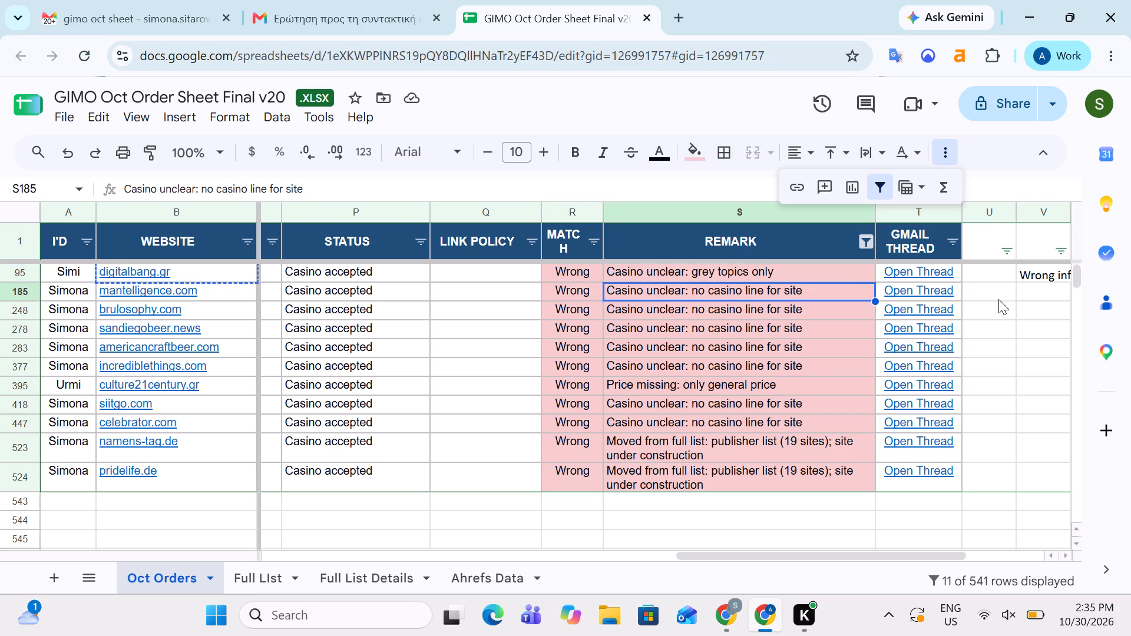
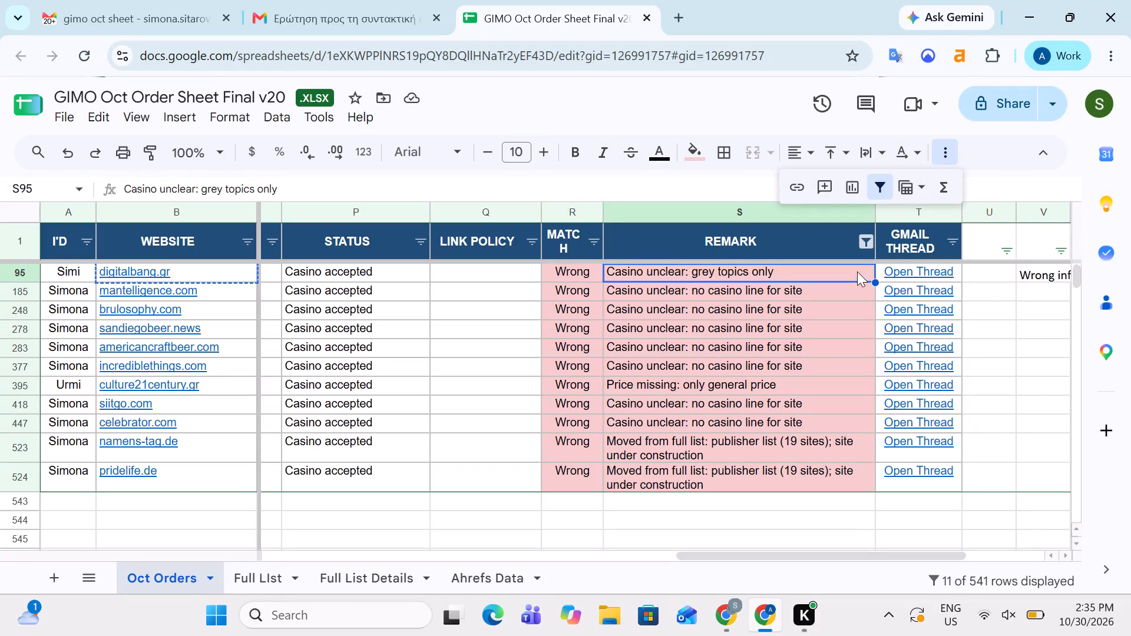
Fill the Remark cell of the digitalbang.gr row with light green 3.
left_click(693, 148)
left_click(775, 253)
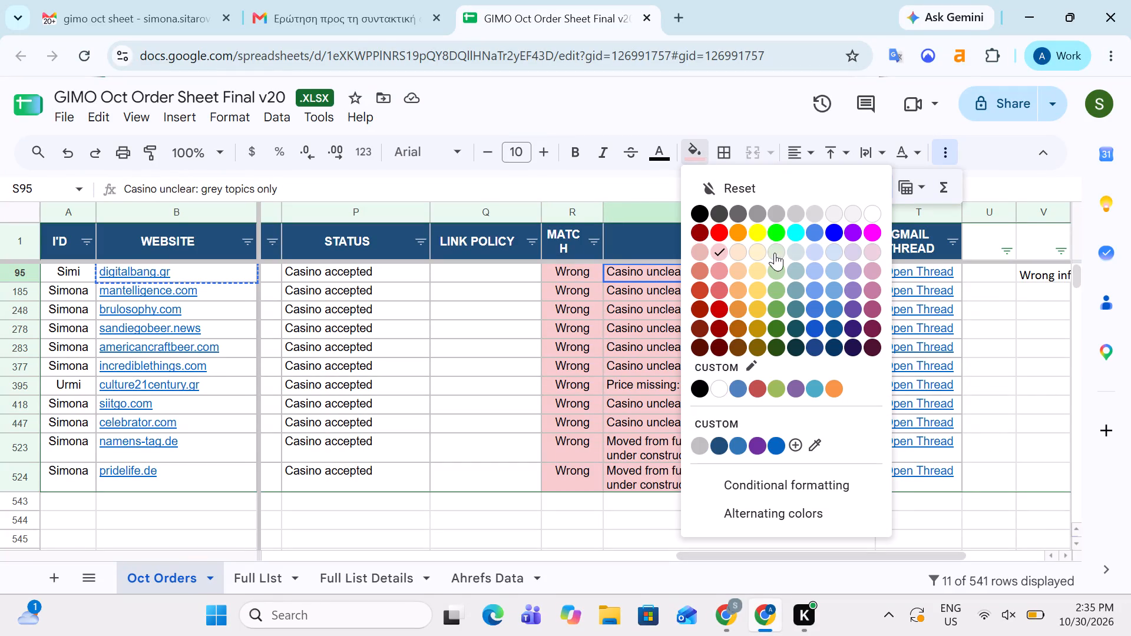
Replace the note about wrong niche info in column V of the digitalbang.gr row with "Correct".
key("Down")
key("Right")
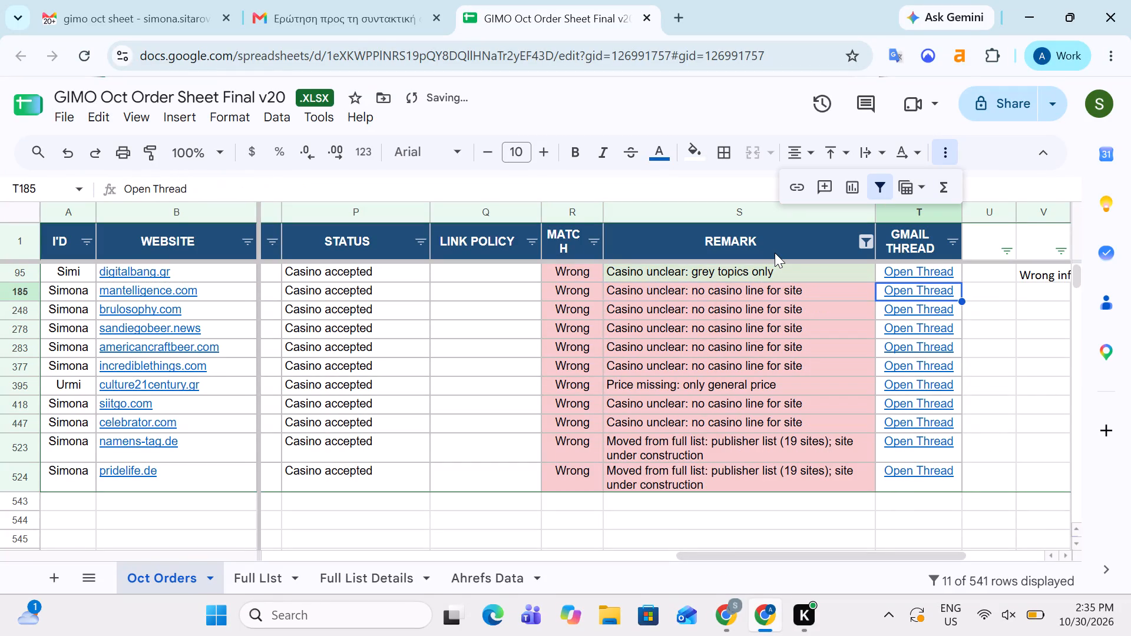
key("Up")
key("Right")
key("Right")
key("Right")
key("Right")
key("Left")
key("Left")
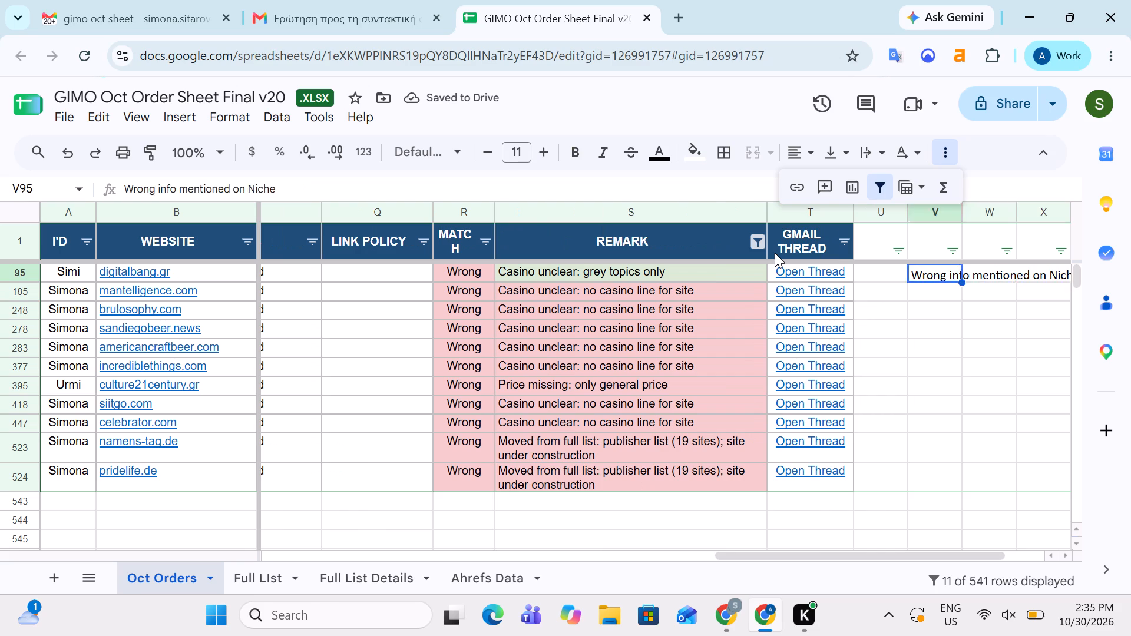
key("Right")
key("Right")
key("Right")
key("Right")
key("Left")
key("Left")
key("Left")
key("Left")
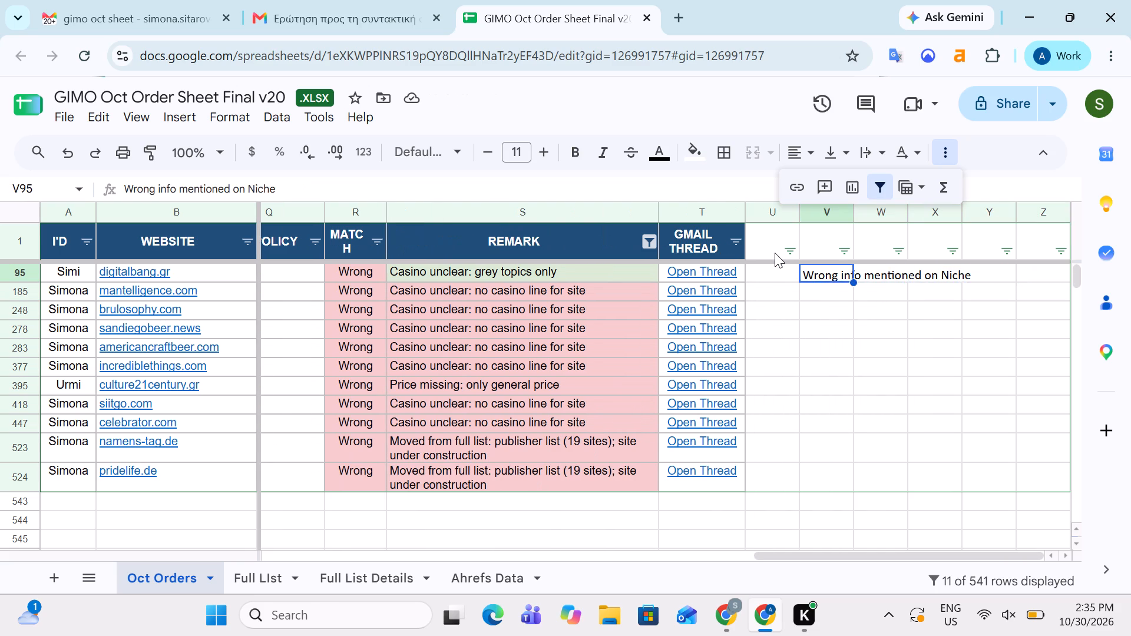
key("BackSpace")
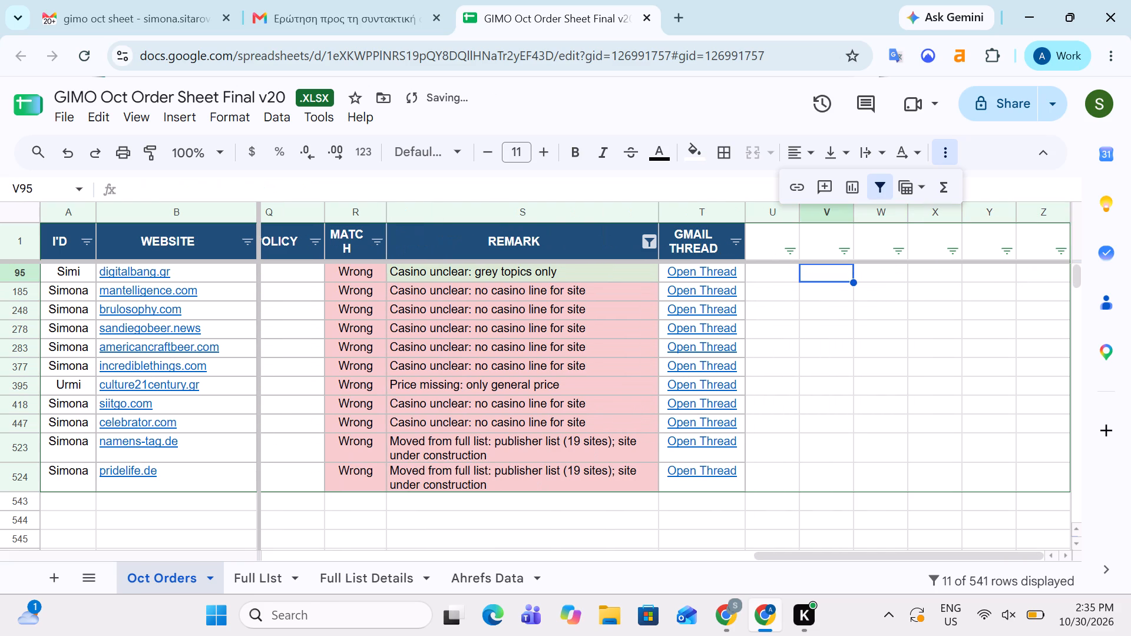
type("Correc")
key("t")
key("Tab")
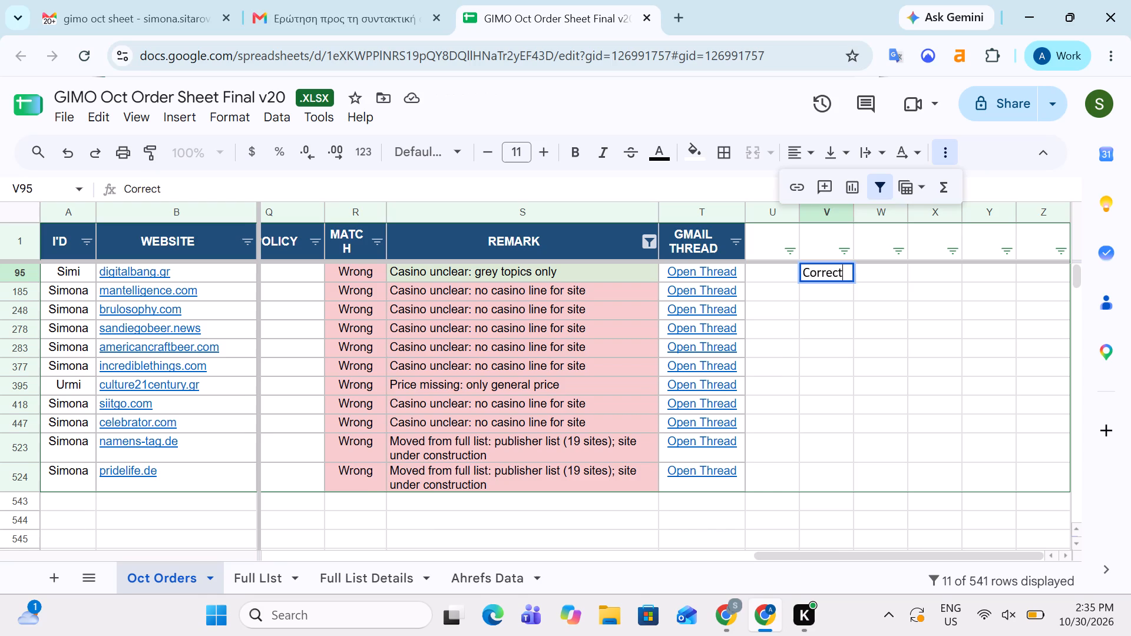
Copy the website name mantelligence.com from row 185.
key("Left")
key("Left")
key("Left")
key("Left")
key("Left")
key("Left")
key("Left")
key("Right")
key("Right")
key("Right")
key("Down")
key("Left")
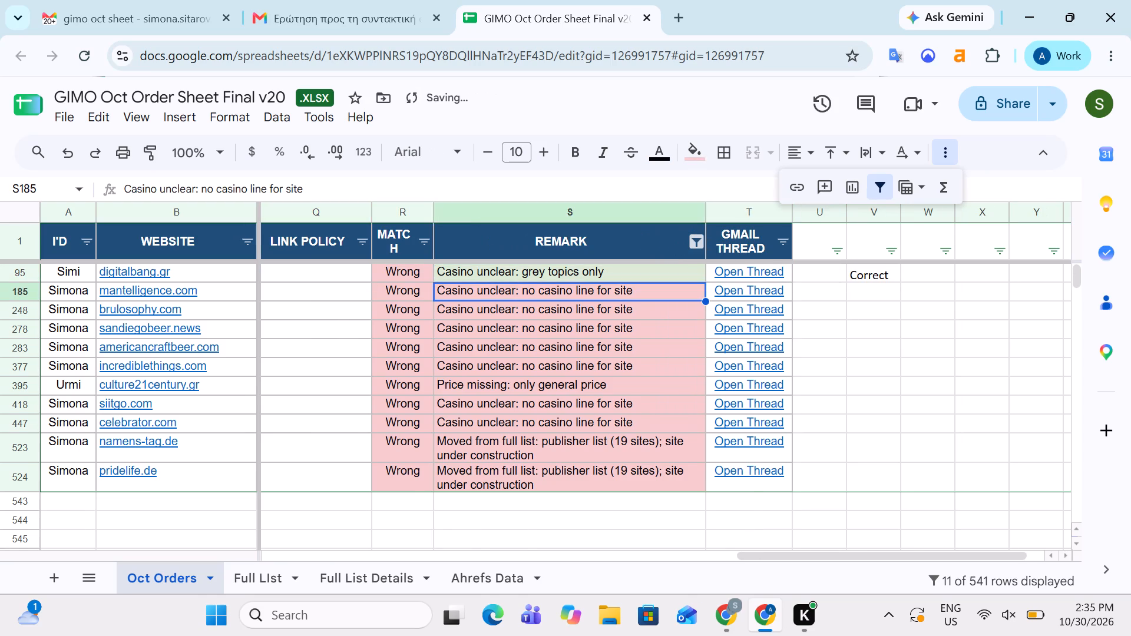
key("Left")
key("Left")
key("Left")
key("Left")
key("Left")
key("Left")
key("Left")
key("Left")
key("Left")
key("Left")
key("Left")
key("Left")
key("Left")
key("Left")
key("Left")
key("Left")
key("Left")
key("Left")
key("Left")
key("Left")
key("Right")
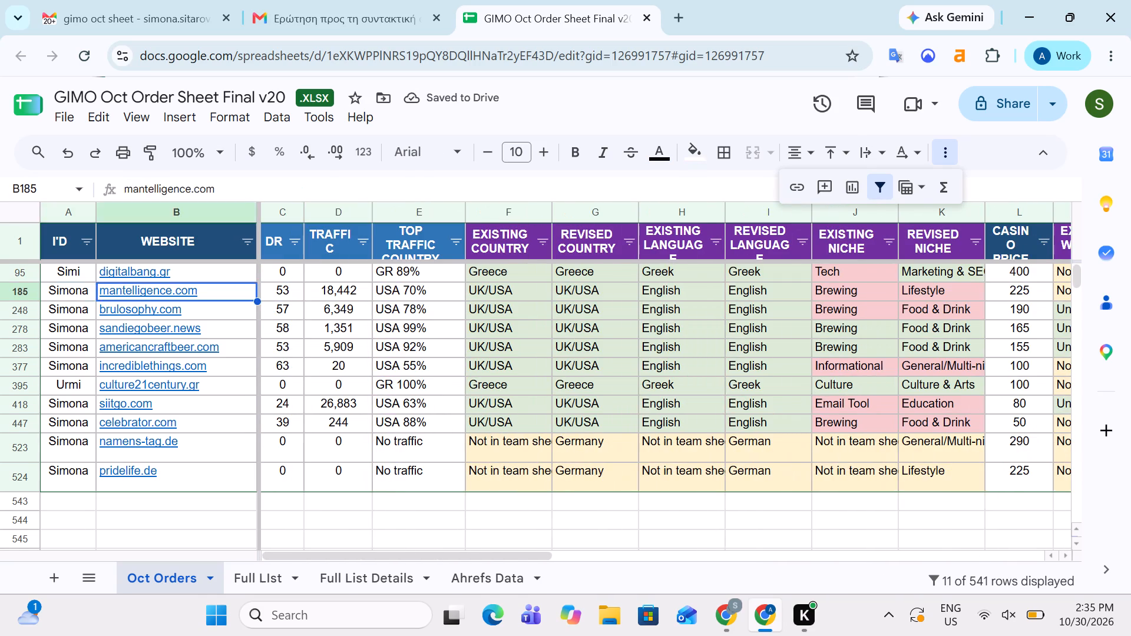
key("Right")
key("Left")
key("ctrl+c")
Look across the mantelligence.com row from DR to Link Policy, comparing its existing and revised website type with the digitalbang.gr row.
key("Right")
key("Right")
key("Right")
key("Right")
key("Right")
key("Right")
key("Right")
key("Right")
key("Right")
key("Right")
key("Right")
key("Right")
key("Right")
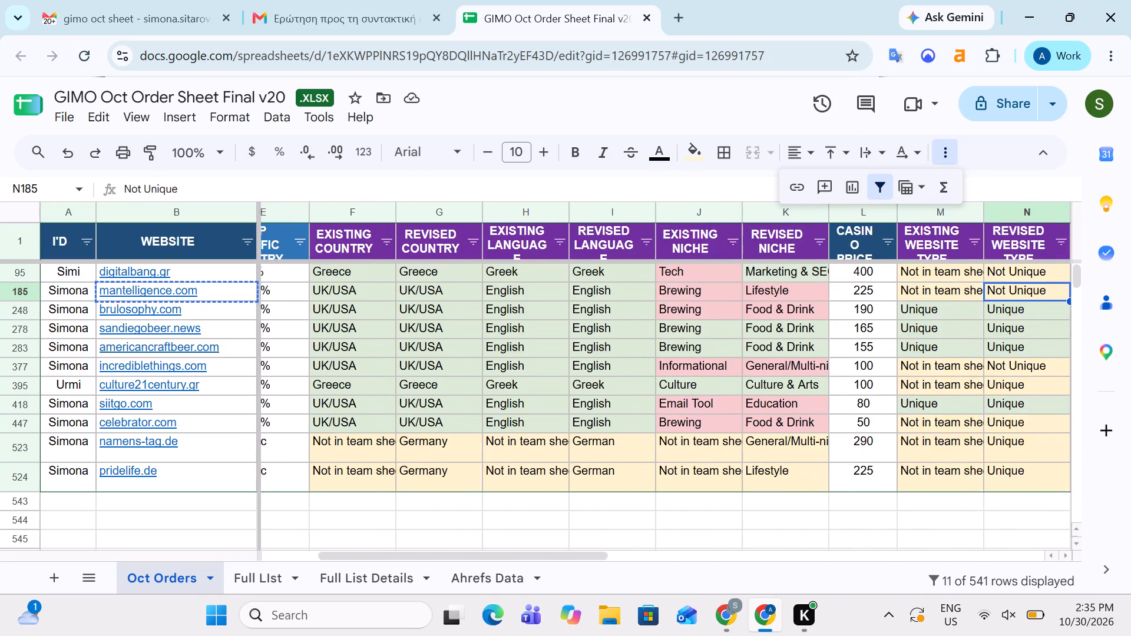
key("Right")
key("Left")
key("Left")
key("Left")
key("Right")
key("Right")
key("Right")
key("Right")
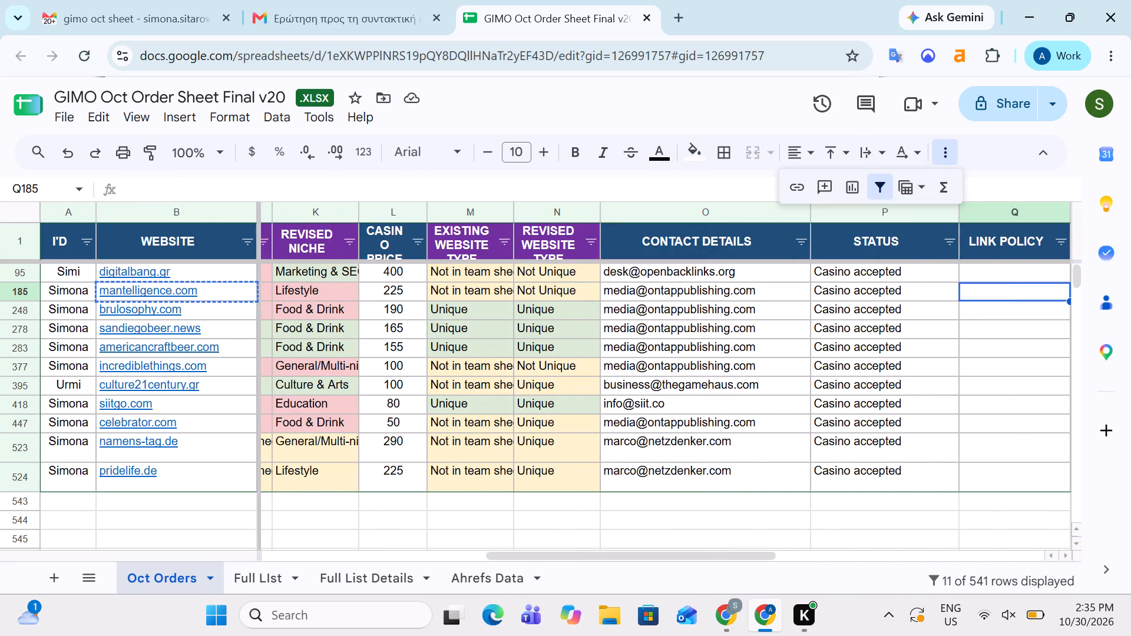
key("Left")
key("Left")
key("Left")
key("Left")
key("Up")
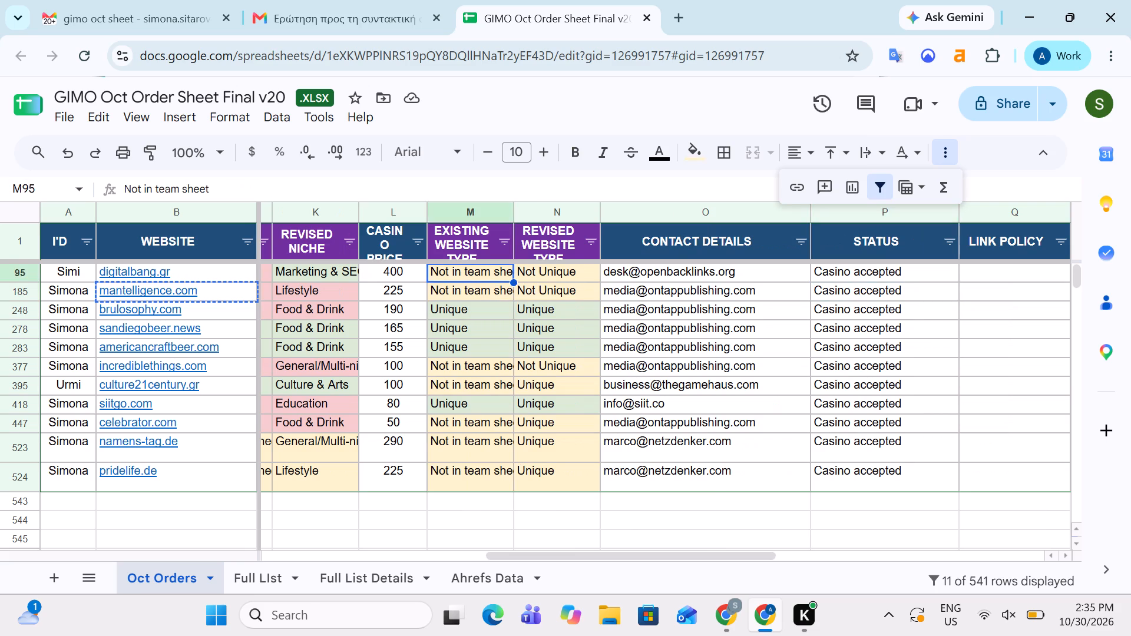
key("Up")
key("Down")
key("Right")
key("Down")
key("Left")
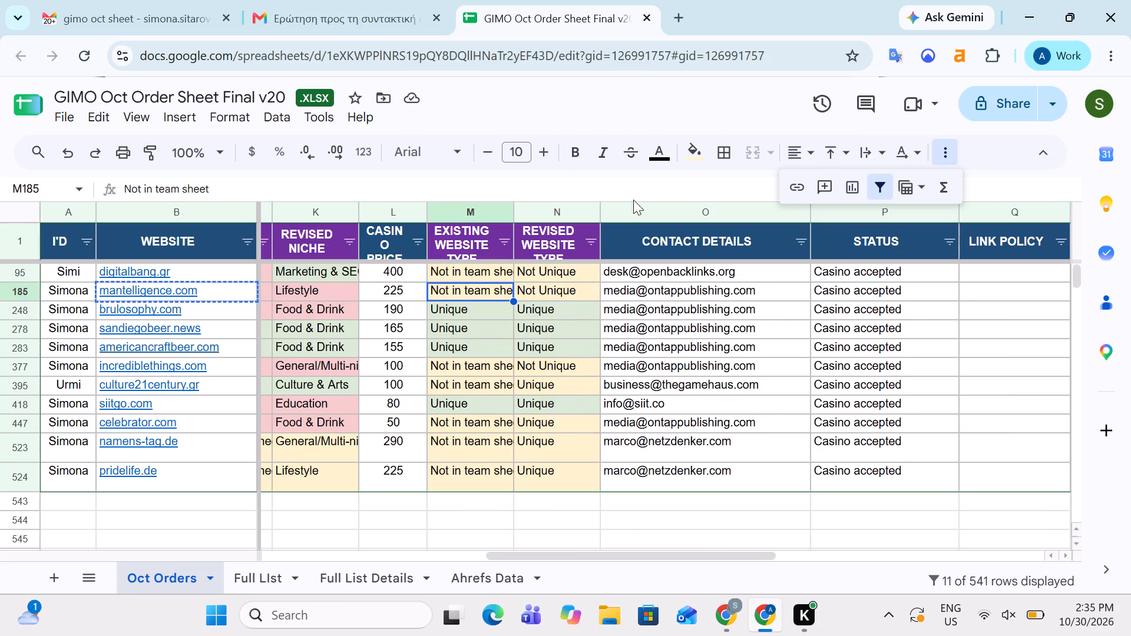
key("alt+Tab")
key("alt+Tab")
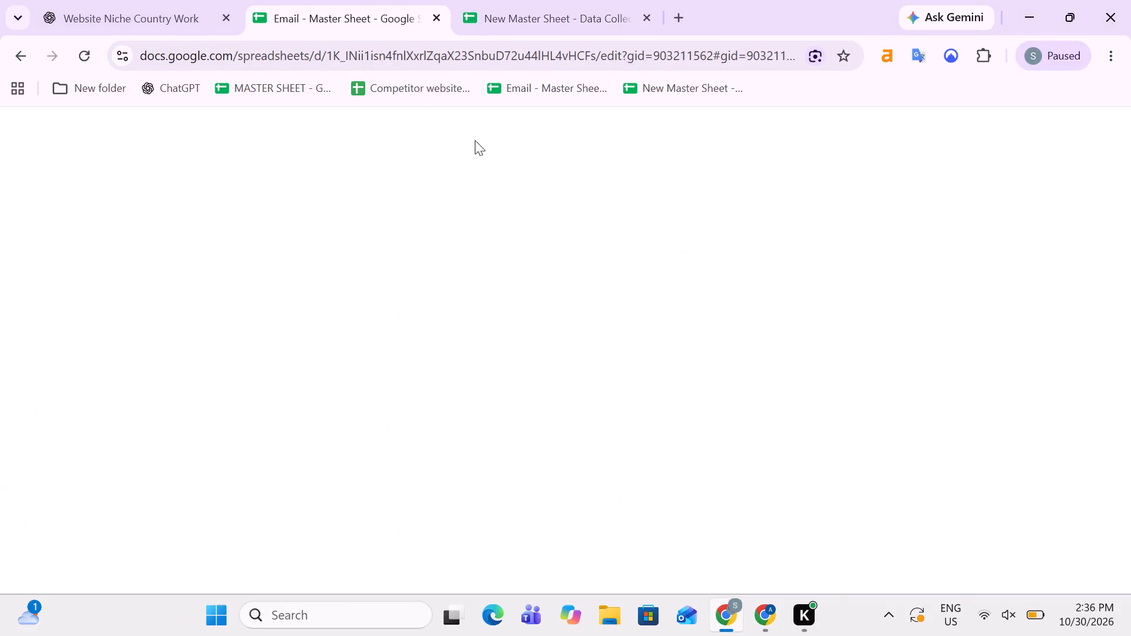
left_click(587, 0)
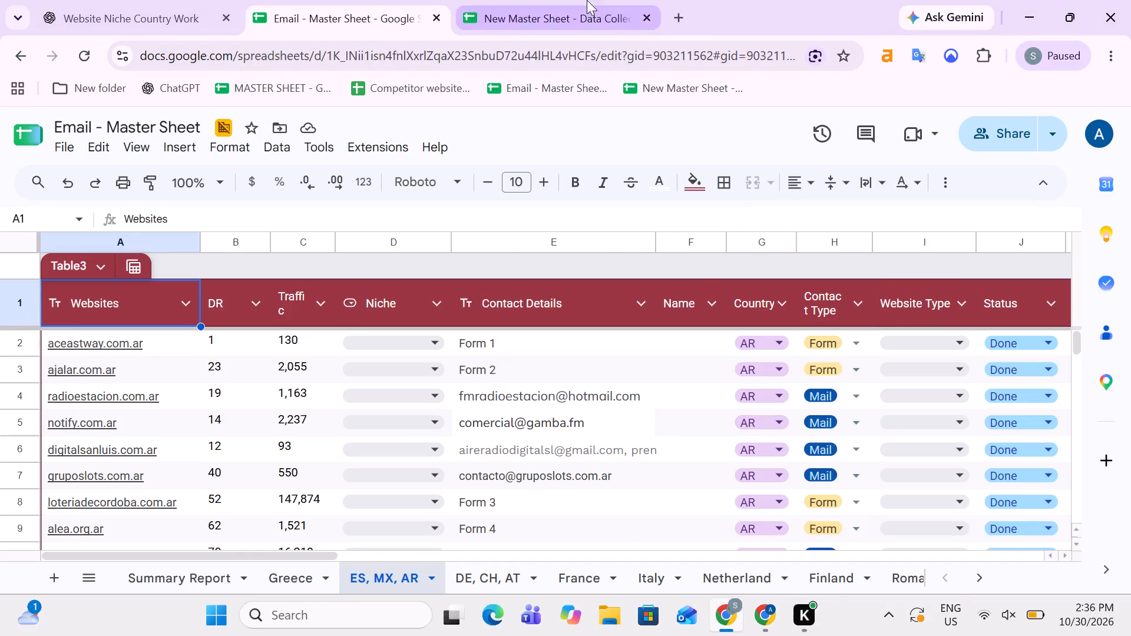
key("ctrl+f")
key("ctrl+v")
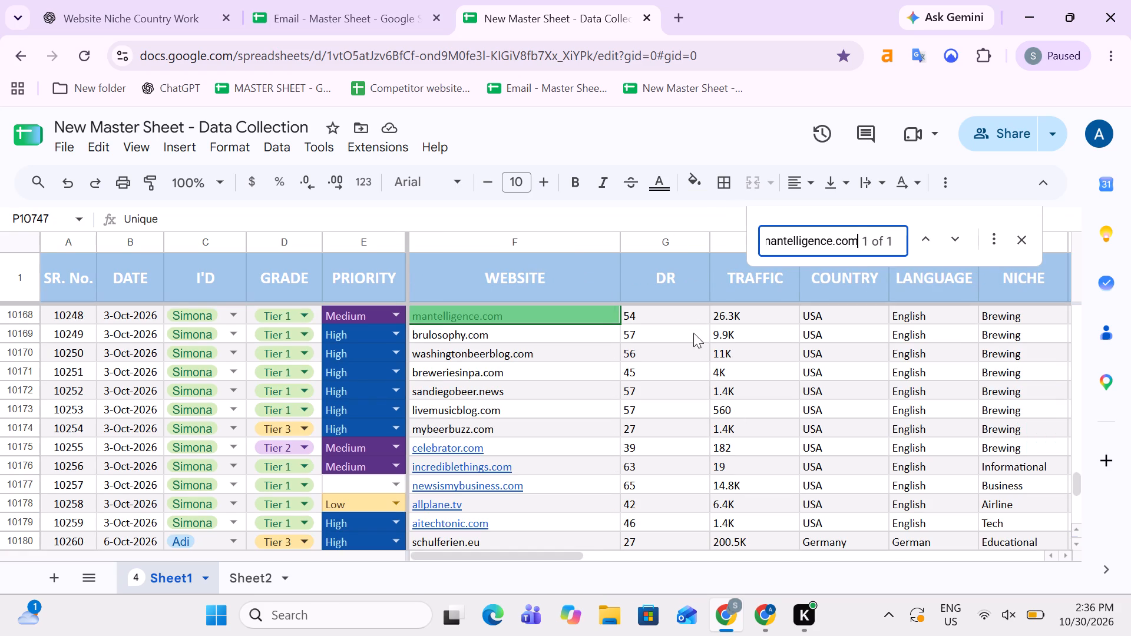
Examine the mantelligence.com row in the master sheet from DR across niche, price and casino price to link policy.
left_click(693, 320)
key("Right")
key("Right")
key("Right")
key("Right")
key("Right")
key("Right")
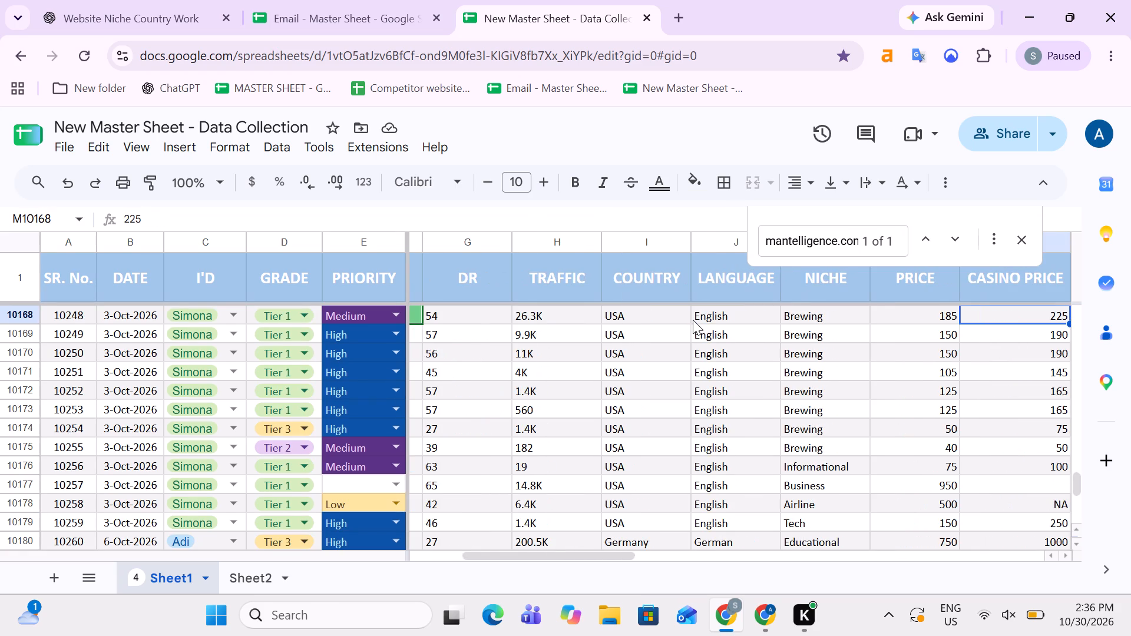
key("Right")
key("Right")
key("Left")
key("Left")
key("Right")
key("Right")
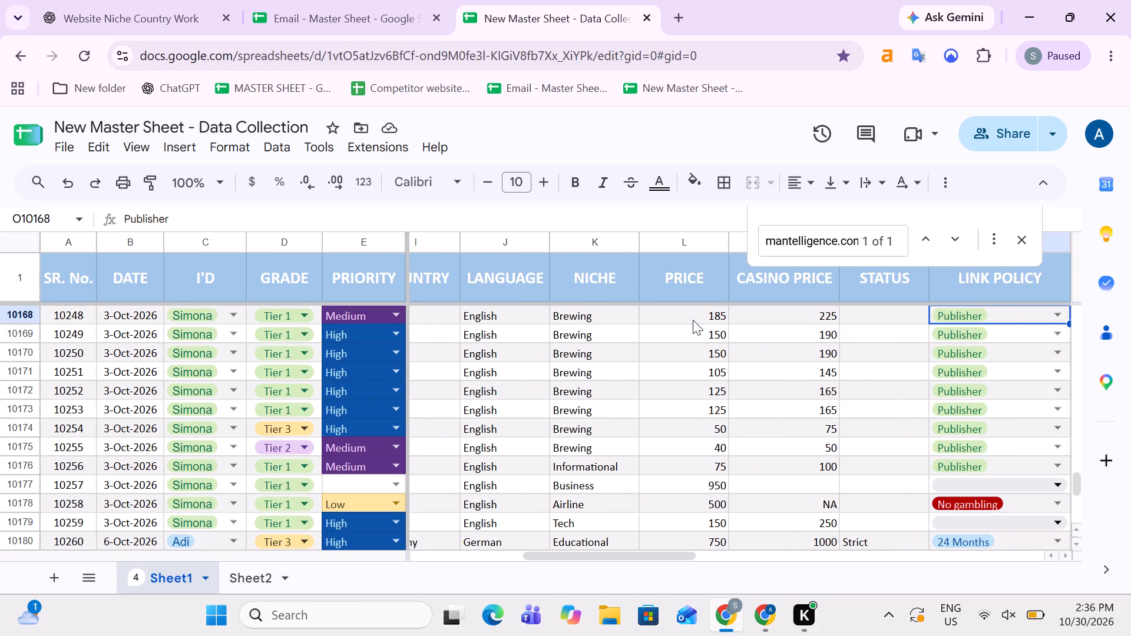
Return to the GIMO order sheet and fill the Remark cell of the mantelligence.com row with light green 3.
key("alt+Tab")
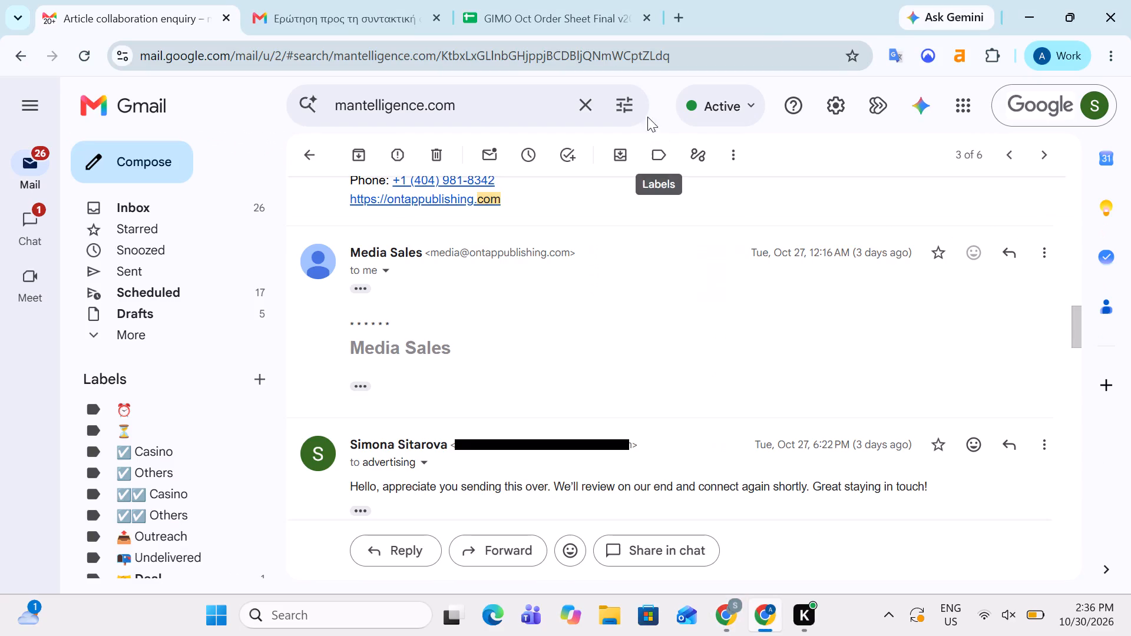
left_click(635, 0)
key("Right")
key("Right")
key("Right")
key("Right")
key("Right")
key("Right")
key("Right")
key("Right")
key("Right")
key("Right")
key("Right")
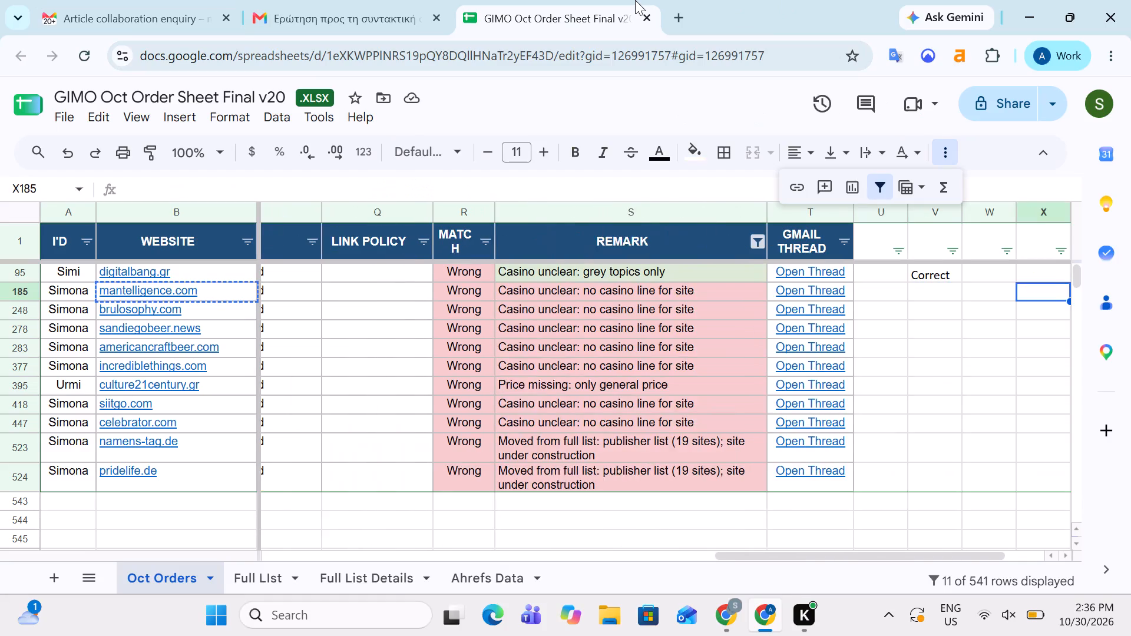
key("Left")
key("Left")
key("Left")
key("Left")
key("Left")
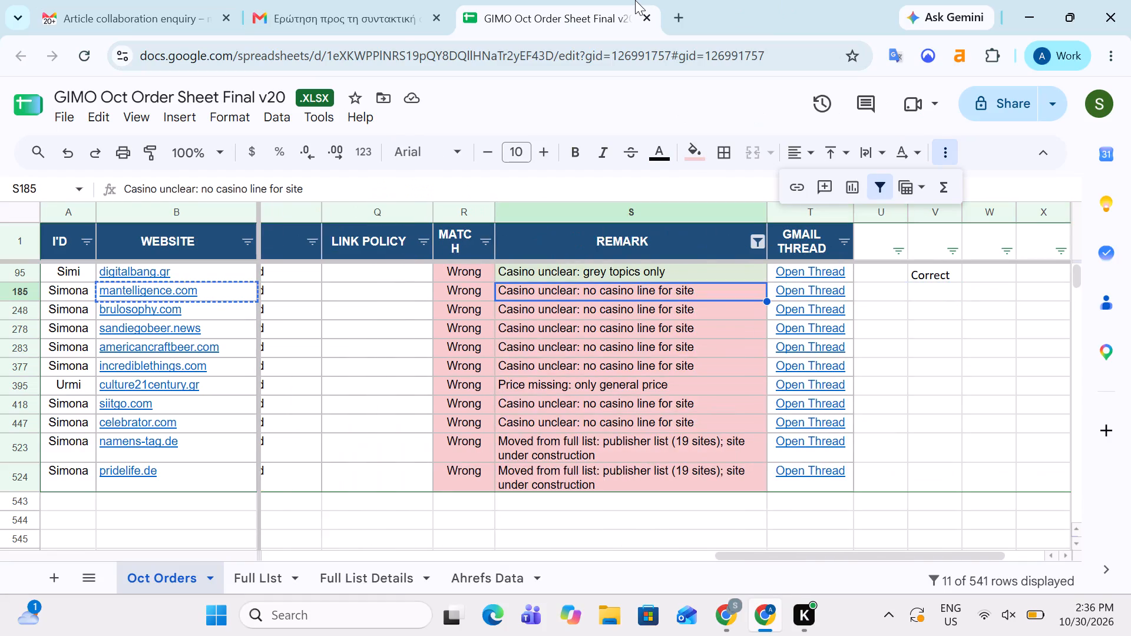
left_click(699, 158)
left_click(776, 249)
key("Right")
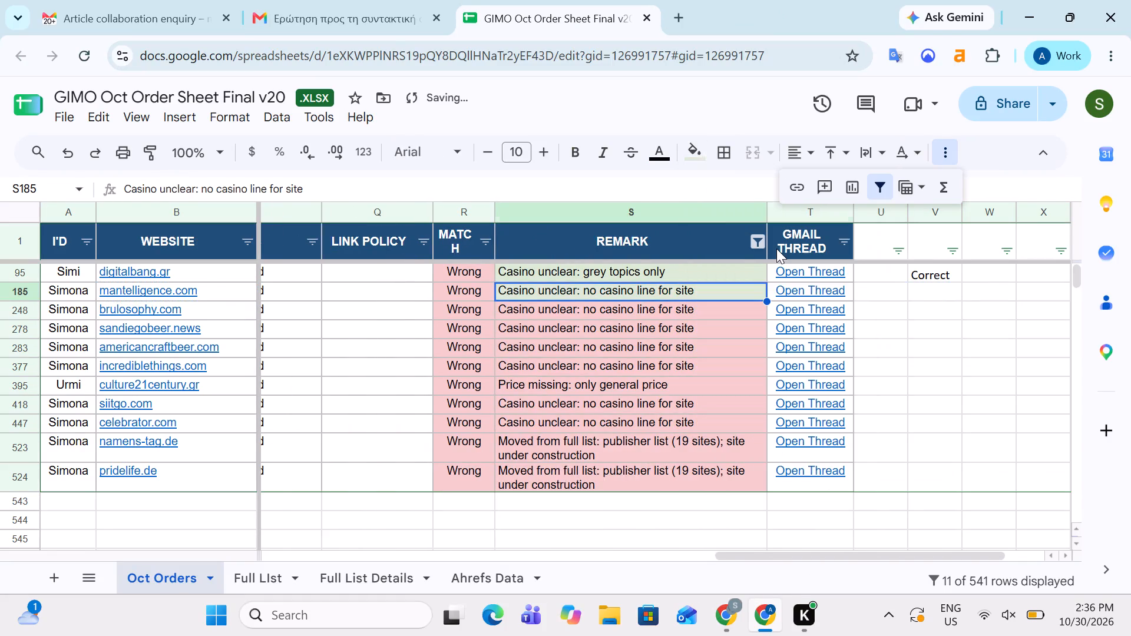
Examine the mantelligence.com row in the order sheet across niche, casino price, website type, contact details, status and link policy.
key("Left")
key("Left")
key("Left")
key("Left")
key("Left")
key("Left")
key("Left")
key("Left")
key("Left")
key("Left")
key("Left")
key("Left")
key("Right")
key("Right")
key("Right")
key("Right")
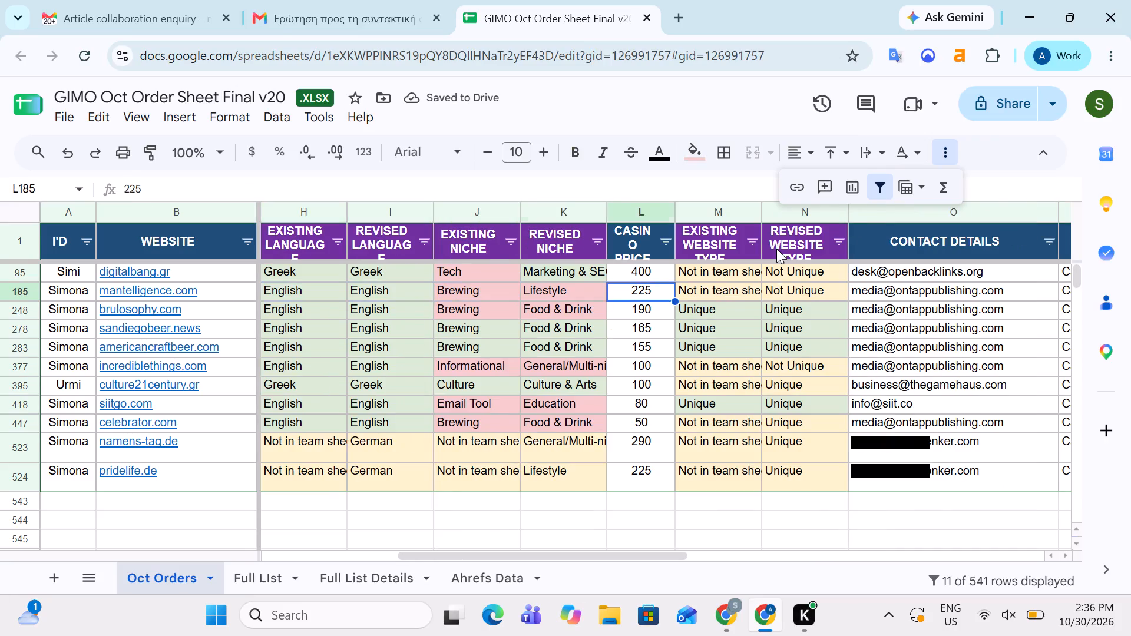
key("Right")
key("Right")
key("Left")
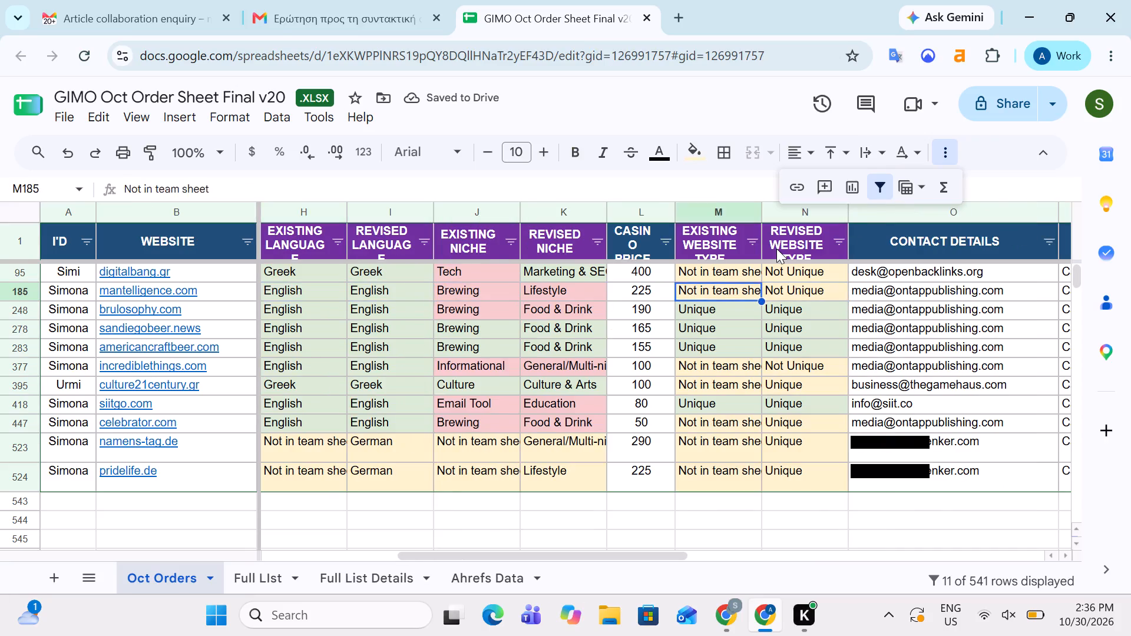
key("Right")
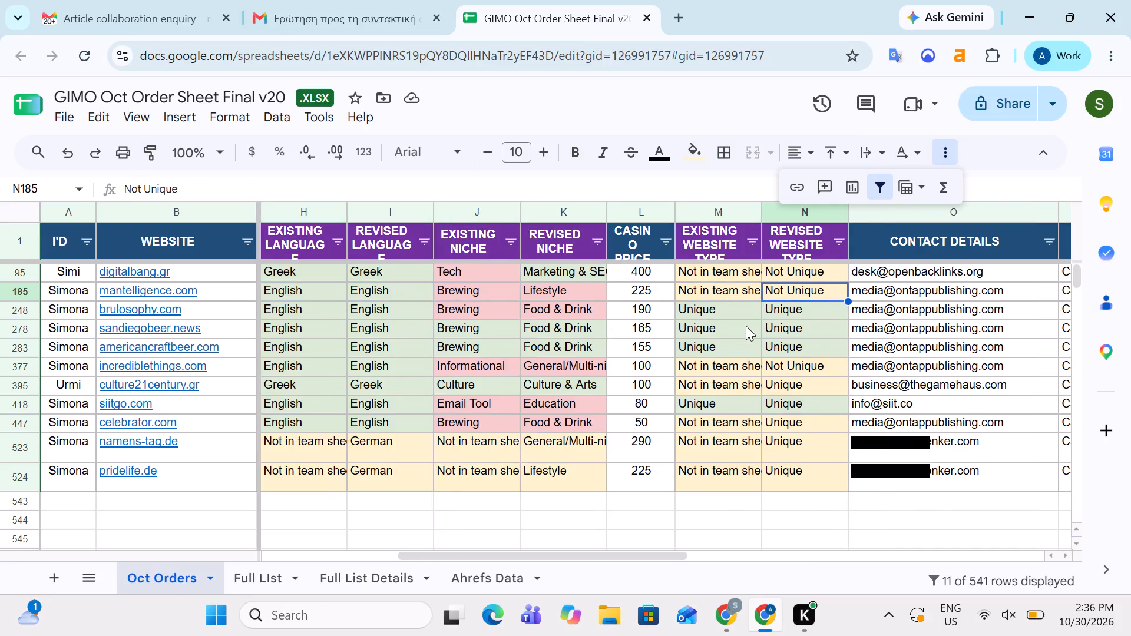
key("Right")
key("Right")
key("Right")
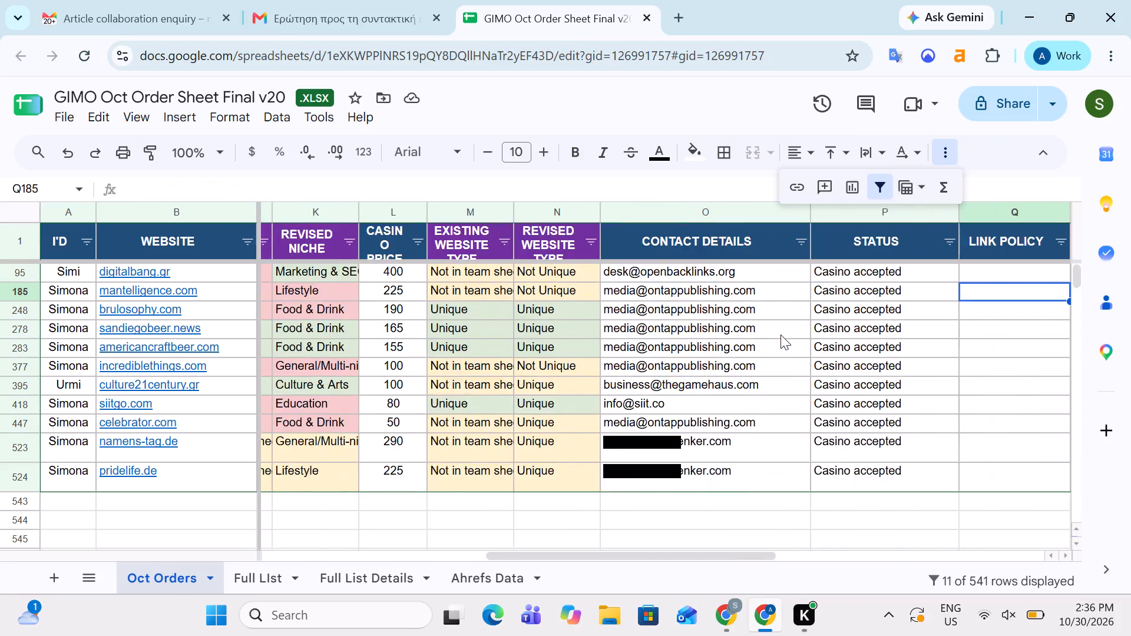
key("Right")
key("Right")
key("Right")
key("Right")
Examine the brulosophy.com row in the order sheet across contact details, status, link policy, Match and Remark.
key("Down")
key("Left")
key("Left")
key("Left")
key("Left")
key("Left")
key("Left")
key("Left")
key("Right")
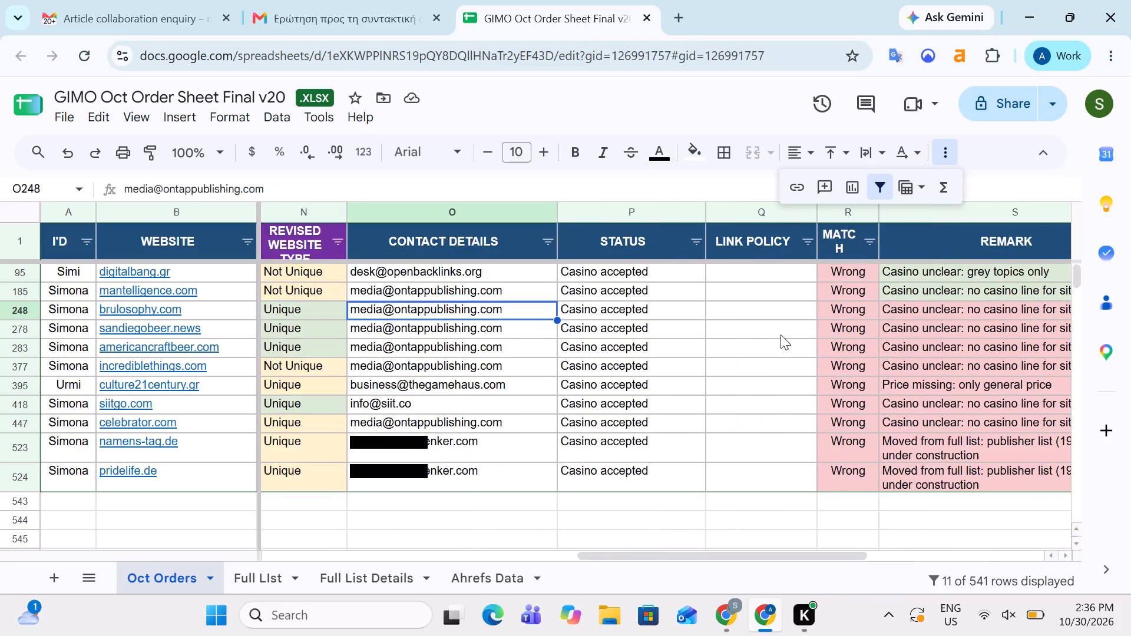
key("Right")
key("Right")
key("Right")
key("Right")
key("Right")
Set the Match cells of the digitalbang.gr and mantelligence.com rows to Match.
key("Left")
key("Left")
key("Up")
key("Up")
key("Right")
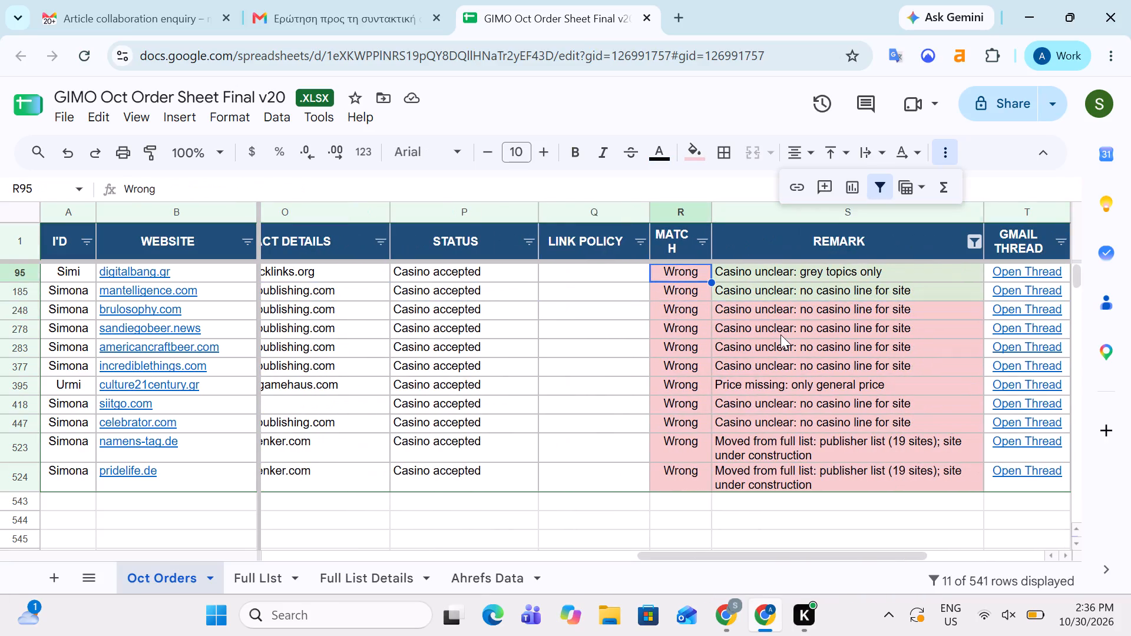
key("Left")
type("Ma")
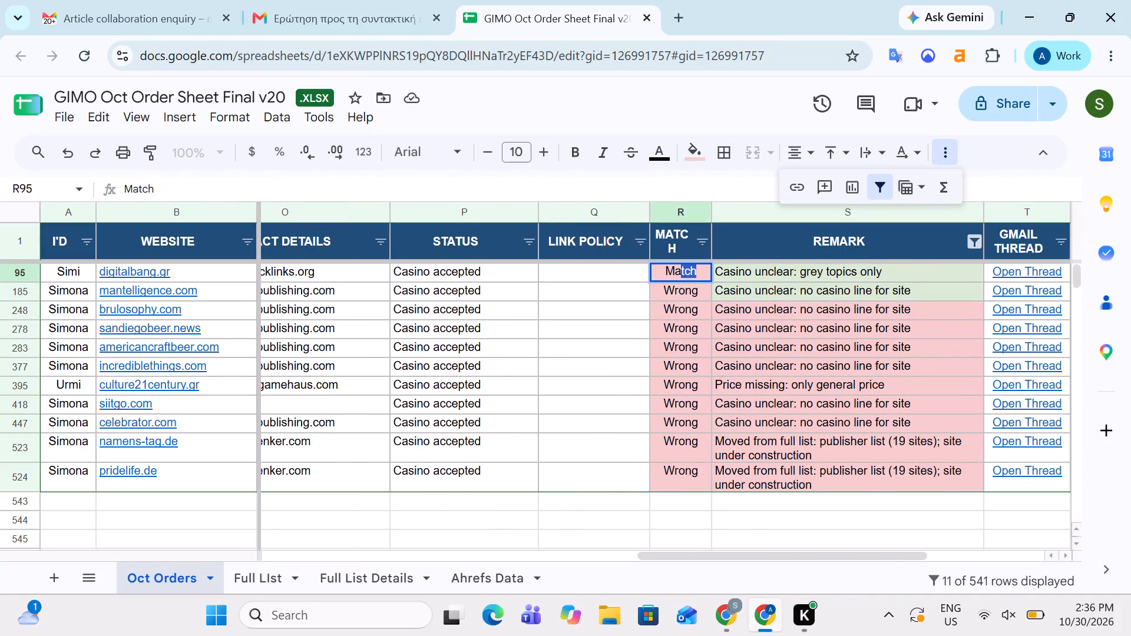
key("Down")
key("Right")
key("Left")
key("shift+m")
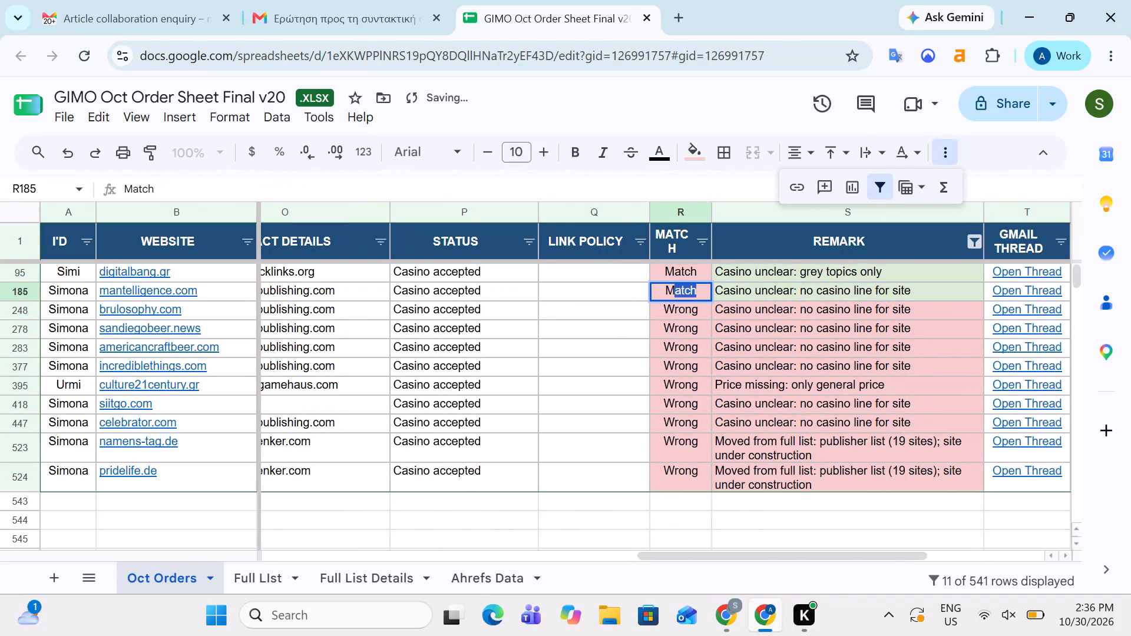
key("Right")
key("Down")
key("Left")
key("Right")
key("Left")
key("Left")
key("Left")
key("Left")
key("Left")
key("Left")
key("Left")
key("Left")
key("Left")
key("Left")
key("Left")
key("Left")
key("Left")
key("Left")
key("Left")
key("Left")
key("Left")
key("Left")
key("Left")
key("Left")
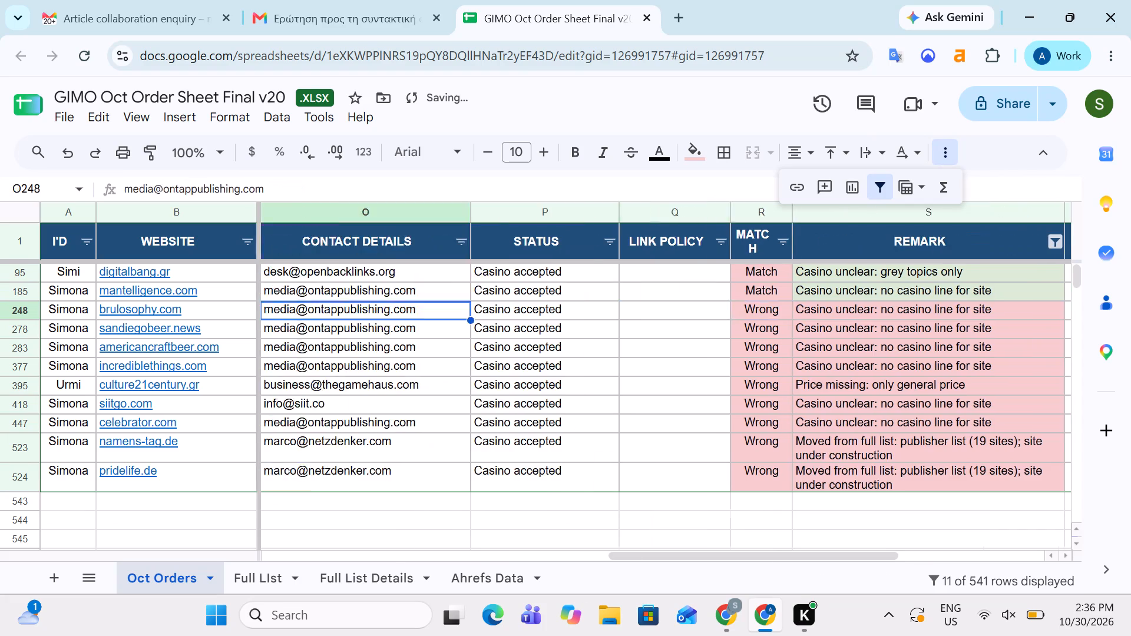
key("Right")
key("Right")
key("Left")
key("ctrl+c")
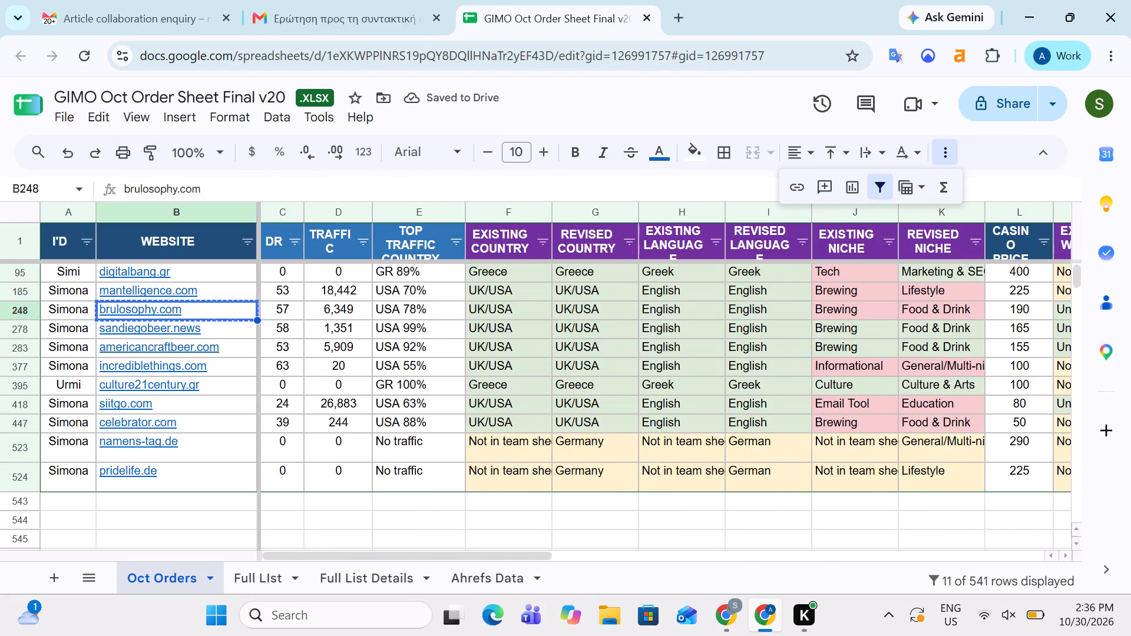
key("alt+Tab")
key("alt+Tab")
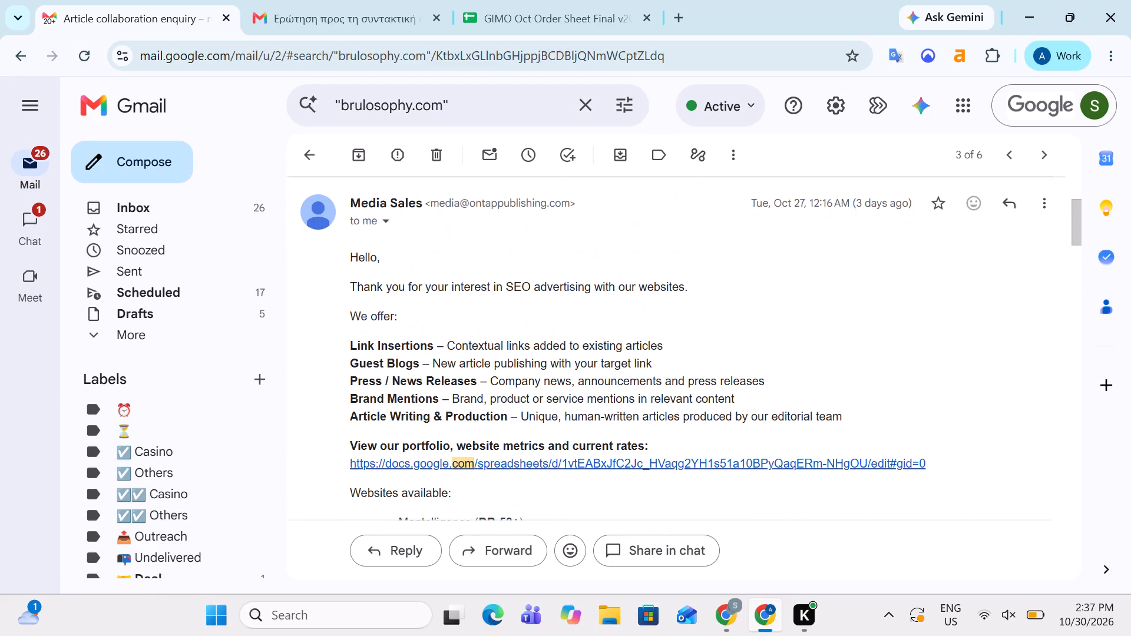
Switch back to the order sheet and look across the brulosophy.com row, from its niche, price and website type to remark and Gmail thread.
left_click(609, 0)
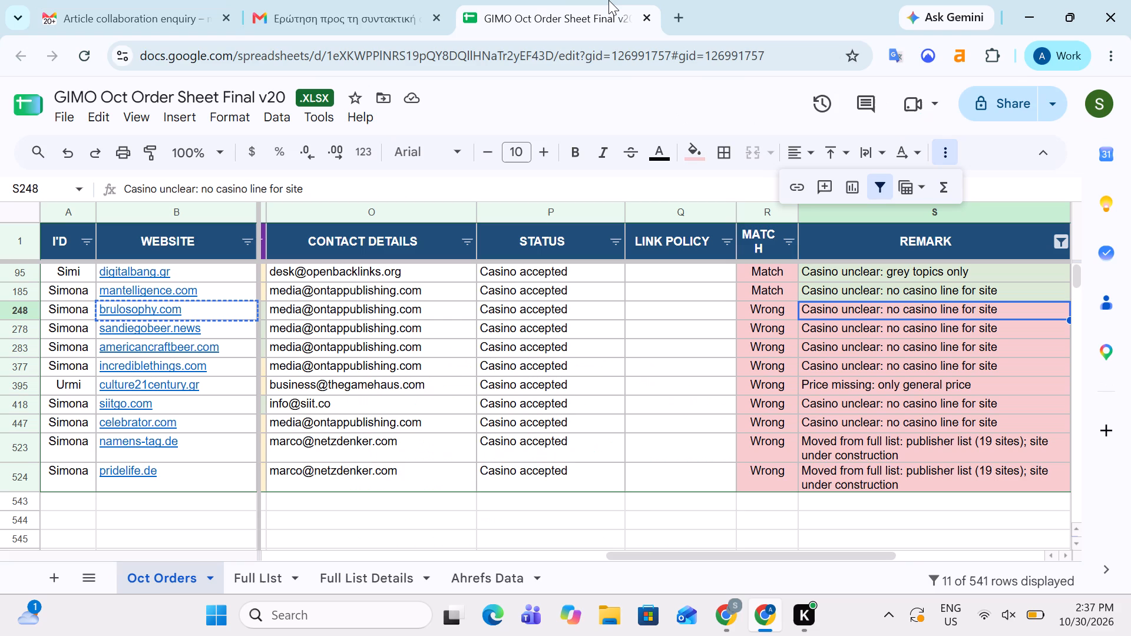
key("Right")
key("Right")
key("Left")
key("Left")
key("Left")
key("Left")
key("Left")
key("Left")
key("Left")
key("Left")
key("Left")
key("Left")
key("Left")
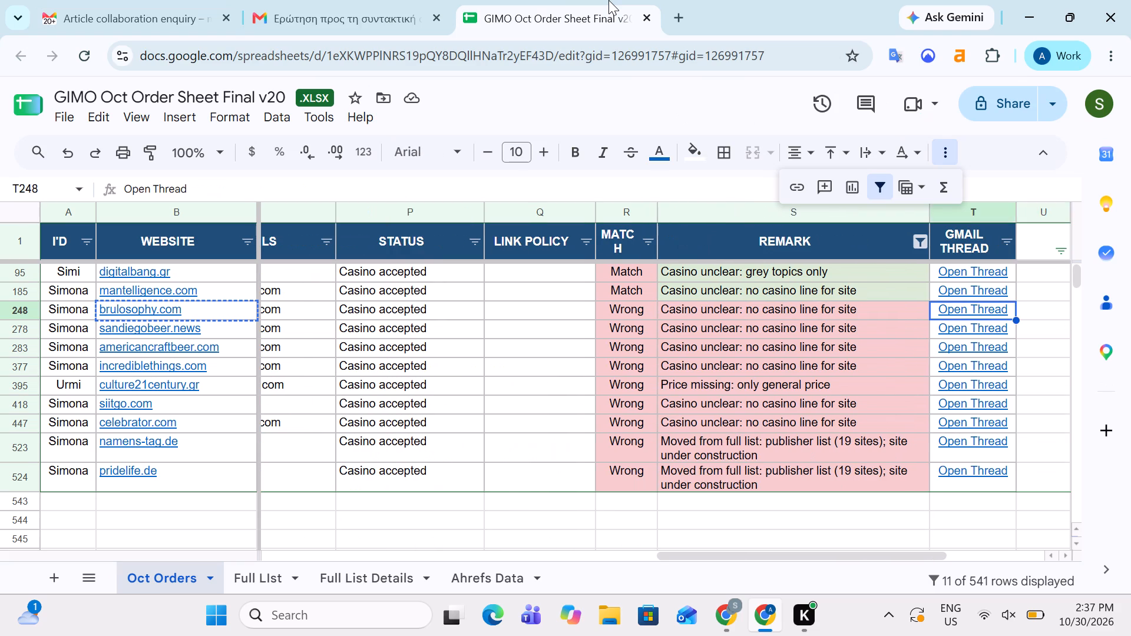
key("Right")
key("Right")
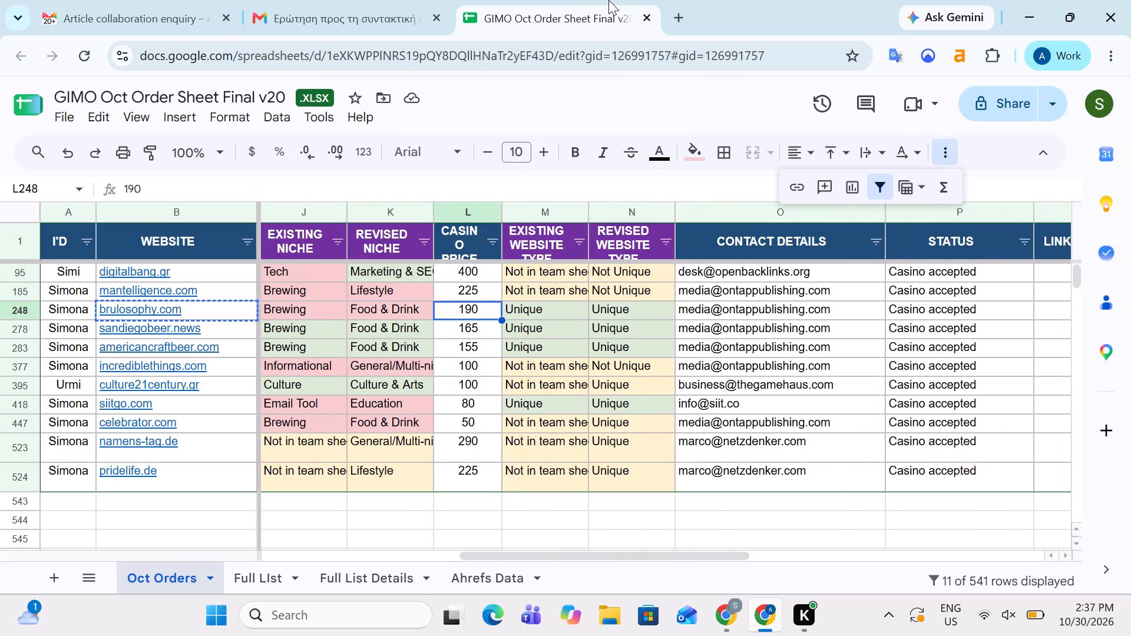
key("Right")
key("Right")
key("Right")
key("Right")
key("Right")
key("Right")
key("Right")
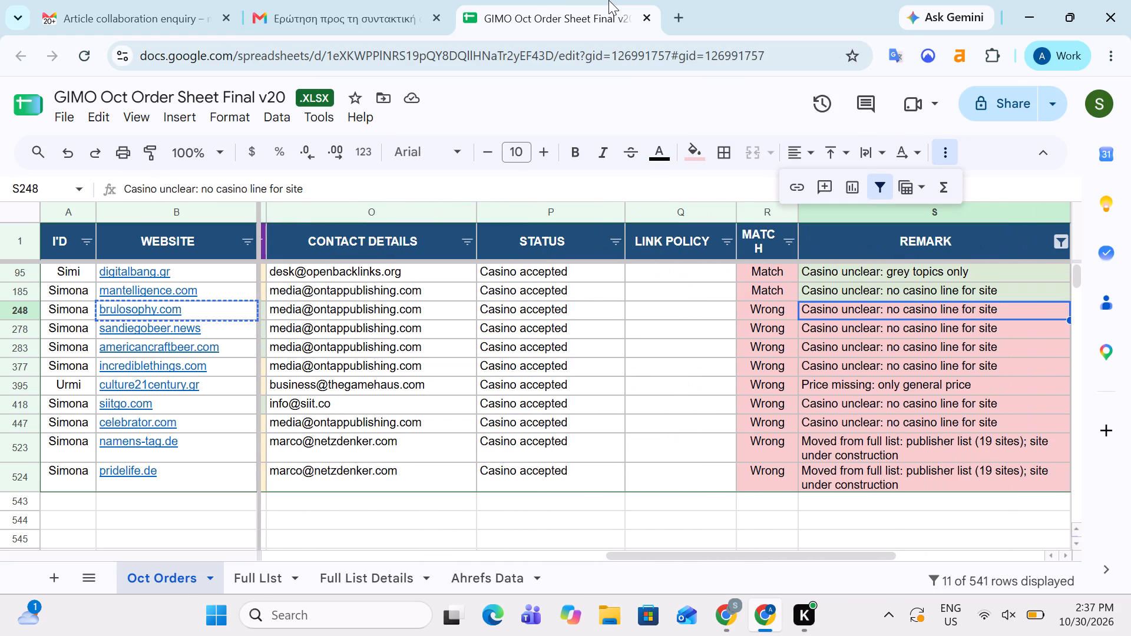
Fill the Remark cells of the four filtered rows from brulosophy.com through incrediblethings.com with light green 3.
key("shift+Down")
key("shift+Down")
key("shift+Down")
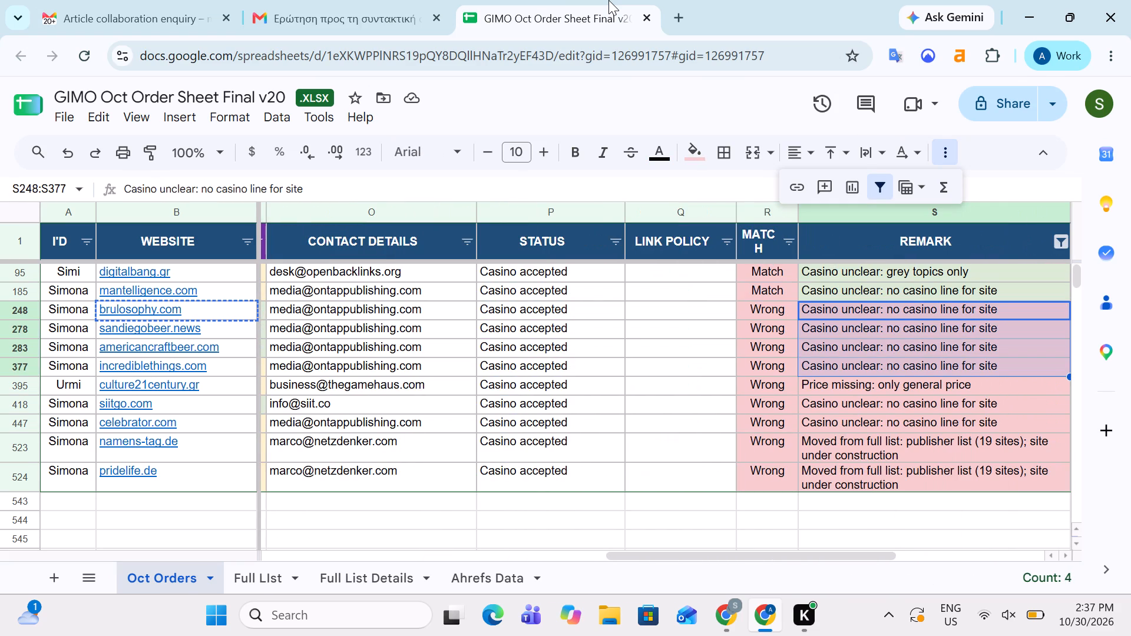
key("shift+Up")
key("shift+Left")
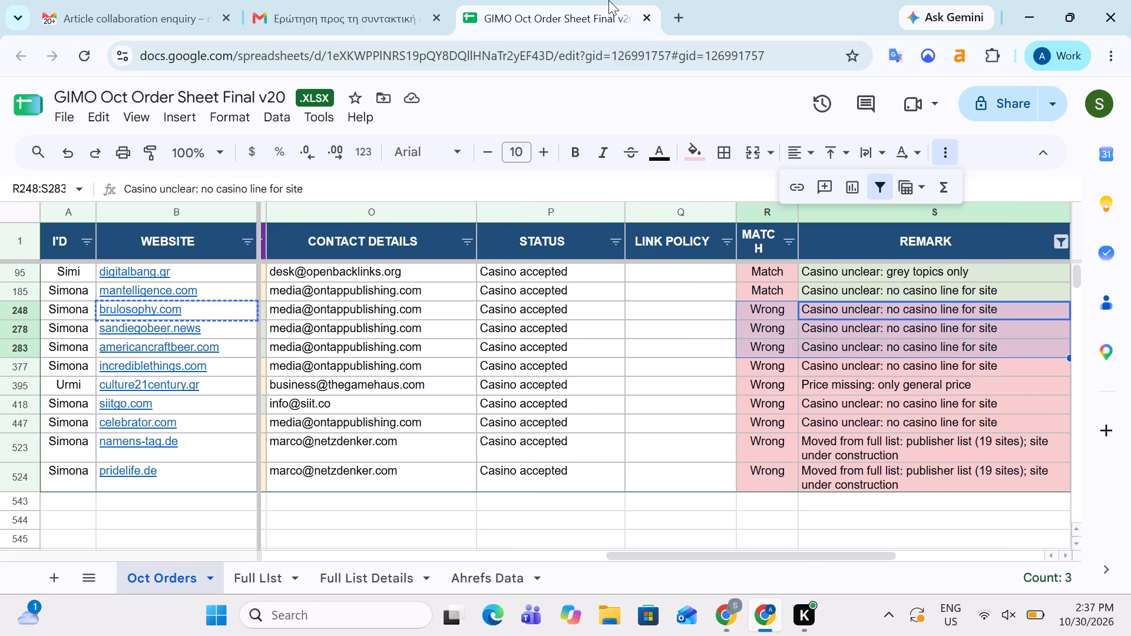
key("shift+Left")
key("shift+Left")
key("shift+Left")
key("shift+Left")
key("shift+Right")
key("shift+Down")
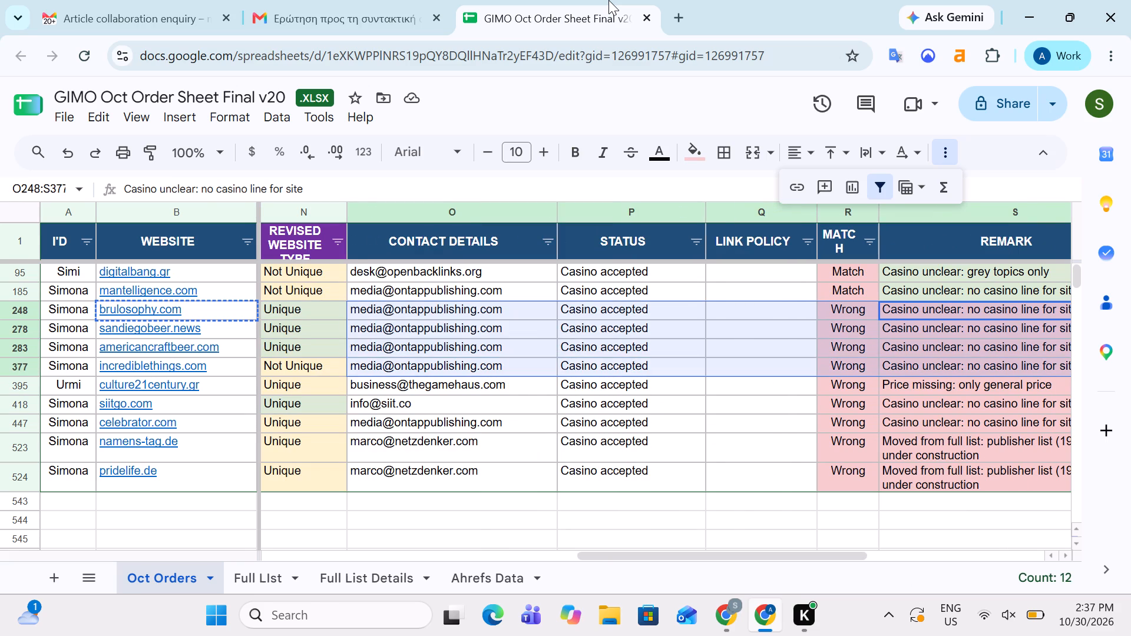
key("shift+Right")
key("shift+Right")
key("shift+Right")
key("shift+Right")
key("shift+Right")
key("shift+Left")
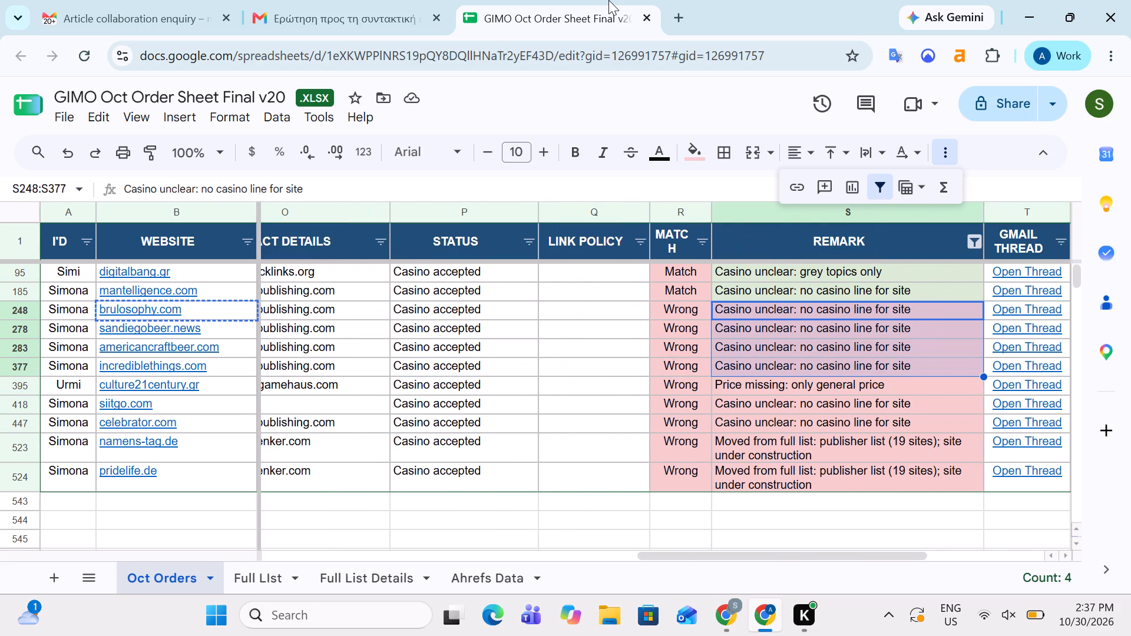
left_click(696, 163)
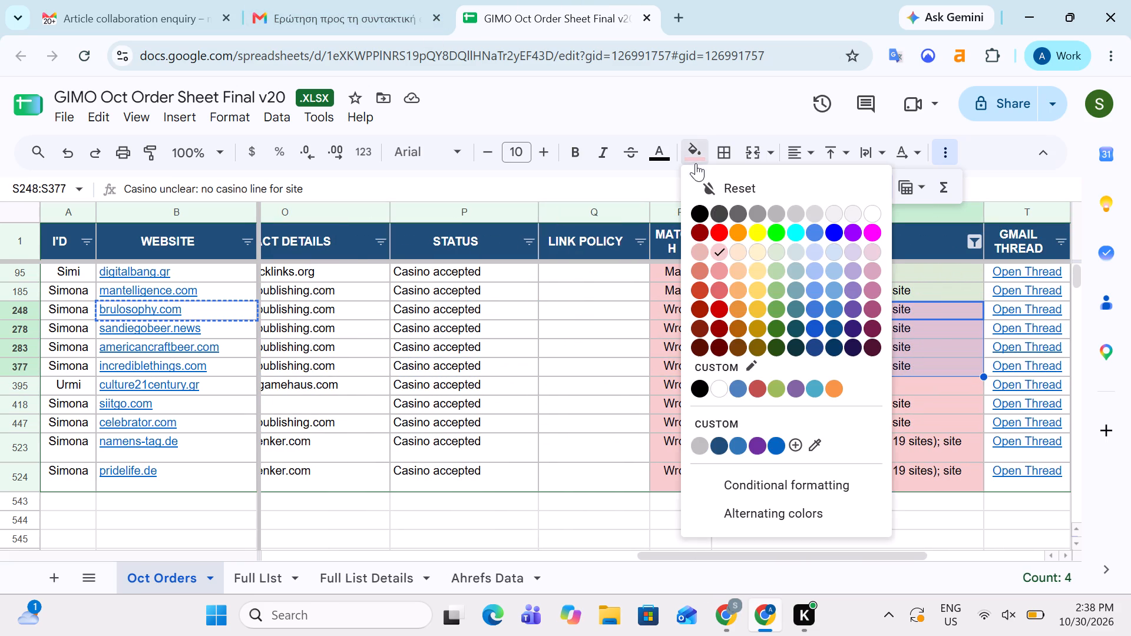
left_click(776, 249)
Enter Match in the Match column for incrediblethings.com and copy it to the rows from brulosophy.com down to incrediblethings.com.
key("Down")
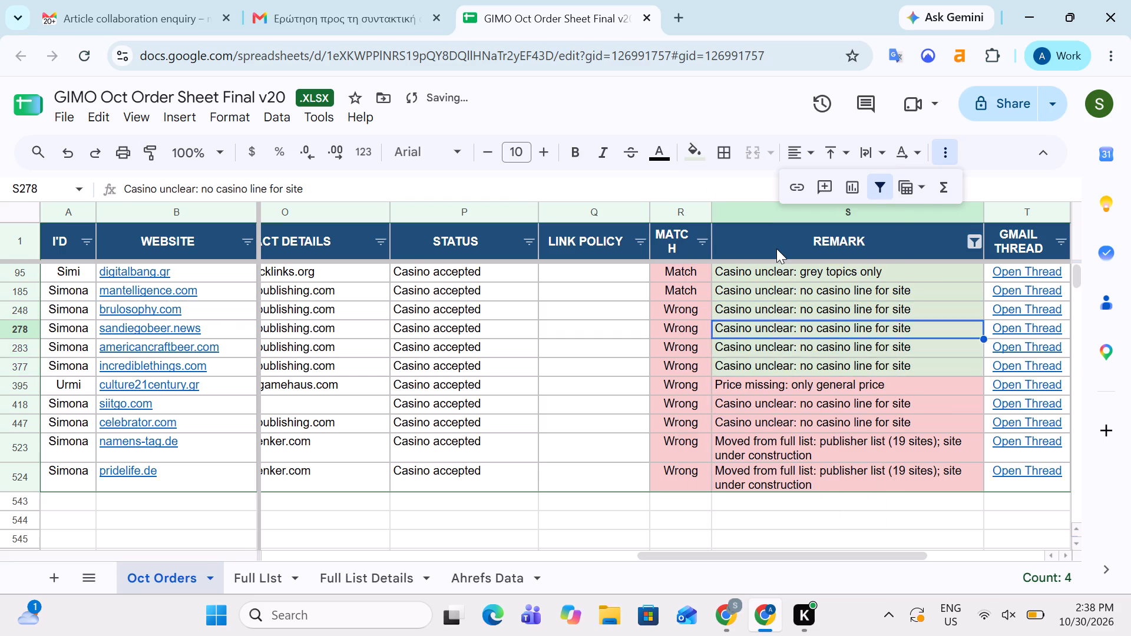
key("Down")
key("Down")
key("Down")
key("Left")
key("Up")
type("Ma")
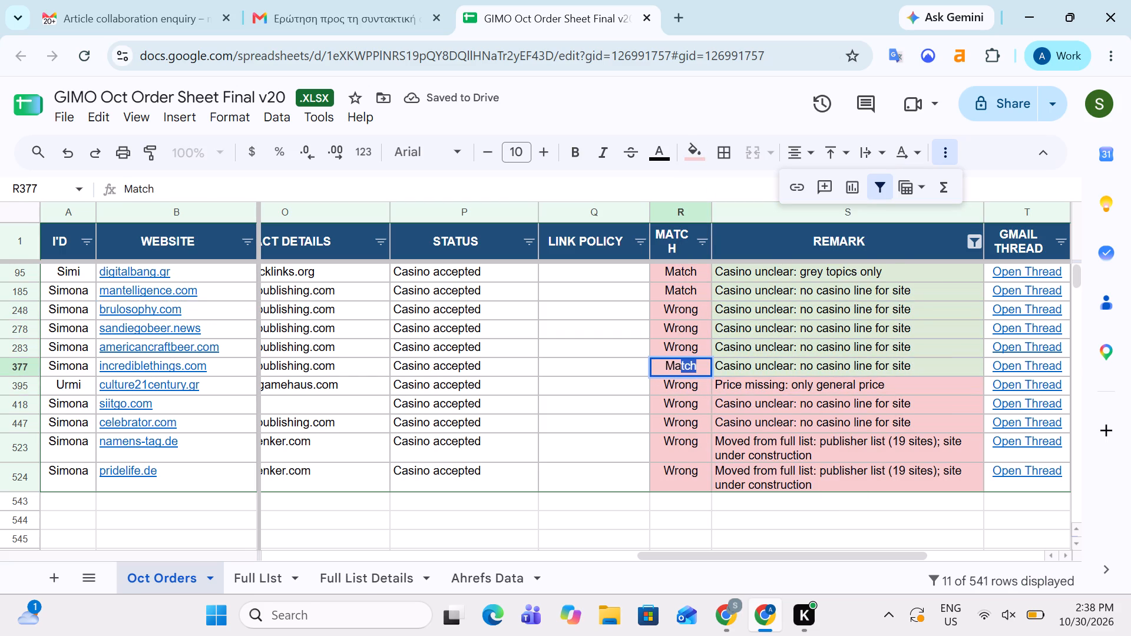
key("Right")
key("Left")
key("ctrl+c")
key("Up")
key("Up")
key("Up")
key("shift+Down")
key("shift+Down")
key("shift+Down")
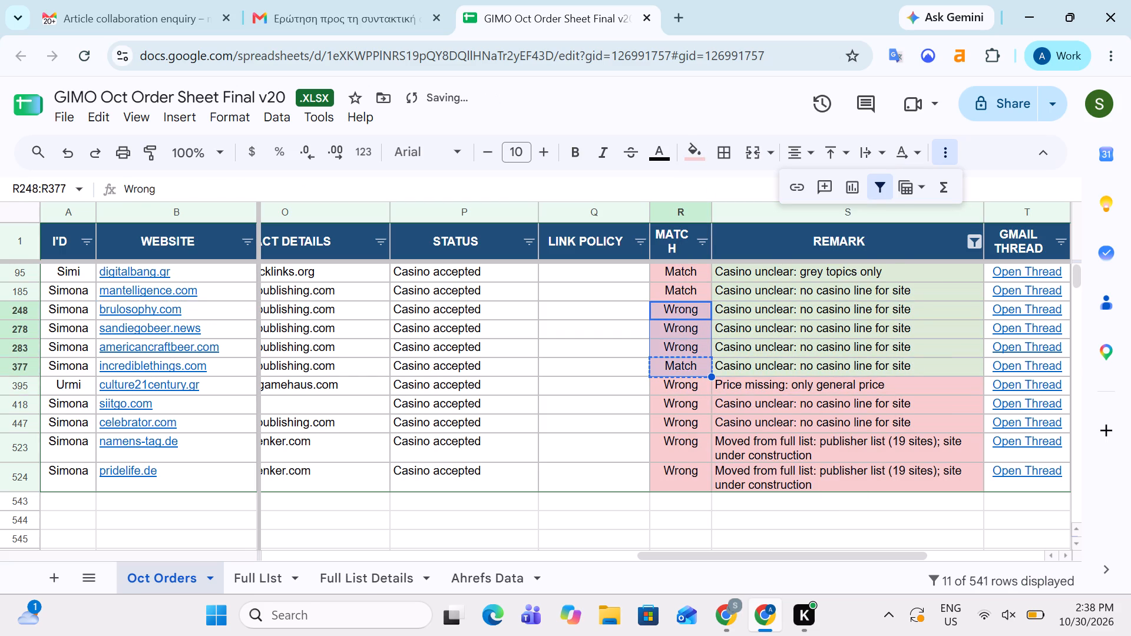
key("ctrl+v")
Look across the culture21century.gr row from its remark and Gmail thread back to the Website column, and copy the website name.
key("Down")
key("Down")
key("Down")
key("Down")
key("Right")
key("Right")
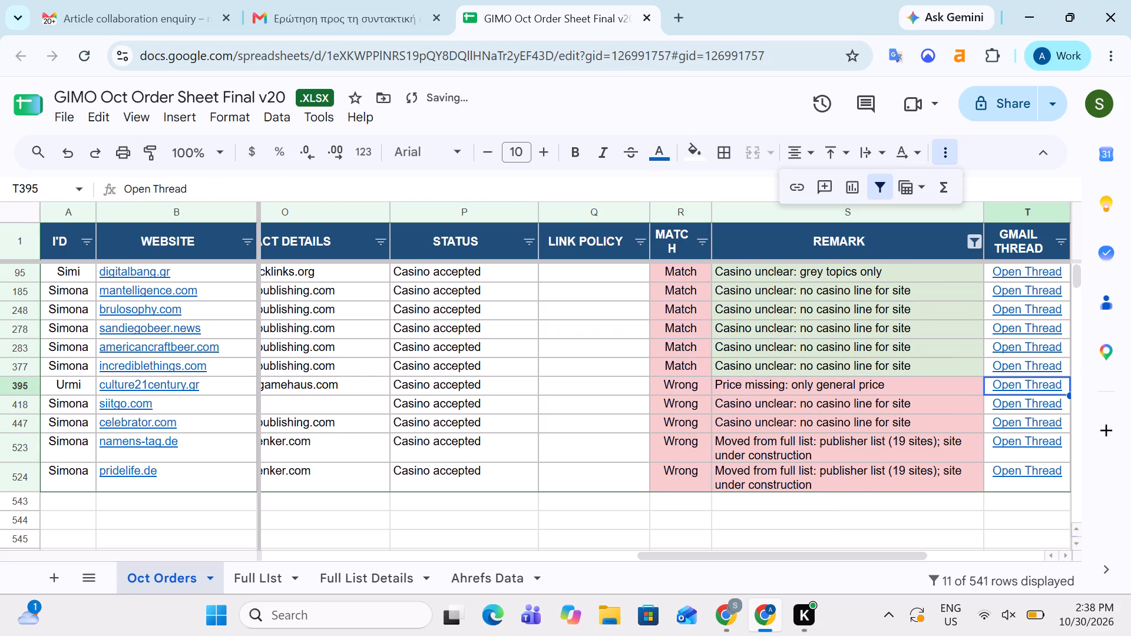
key("Left")
key("Right")
key("Right")
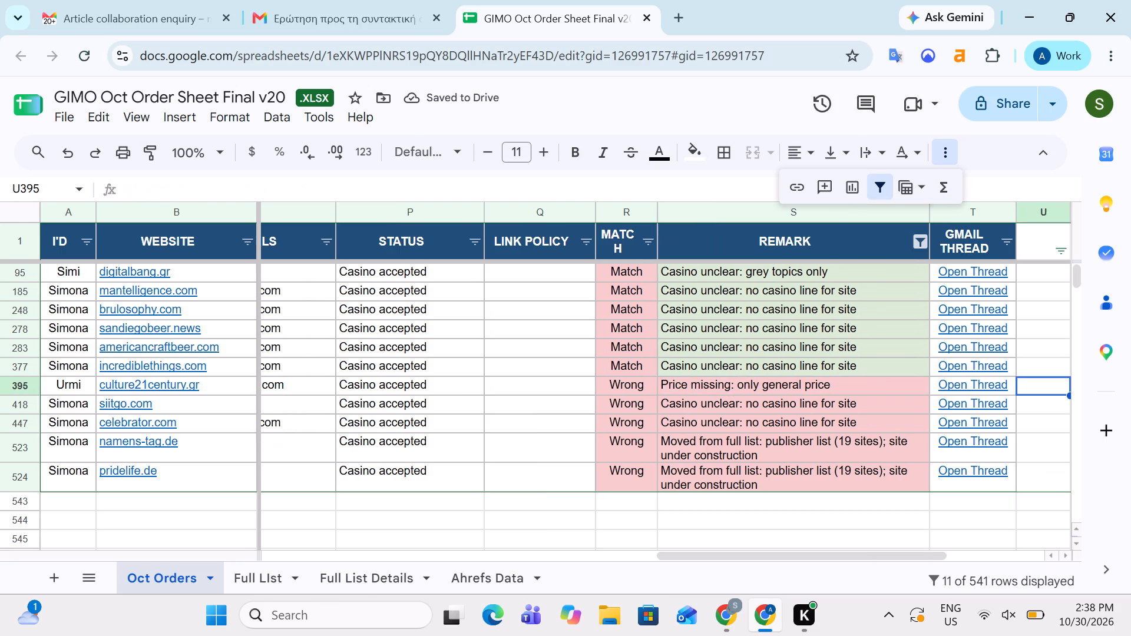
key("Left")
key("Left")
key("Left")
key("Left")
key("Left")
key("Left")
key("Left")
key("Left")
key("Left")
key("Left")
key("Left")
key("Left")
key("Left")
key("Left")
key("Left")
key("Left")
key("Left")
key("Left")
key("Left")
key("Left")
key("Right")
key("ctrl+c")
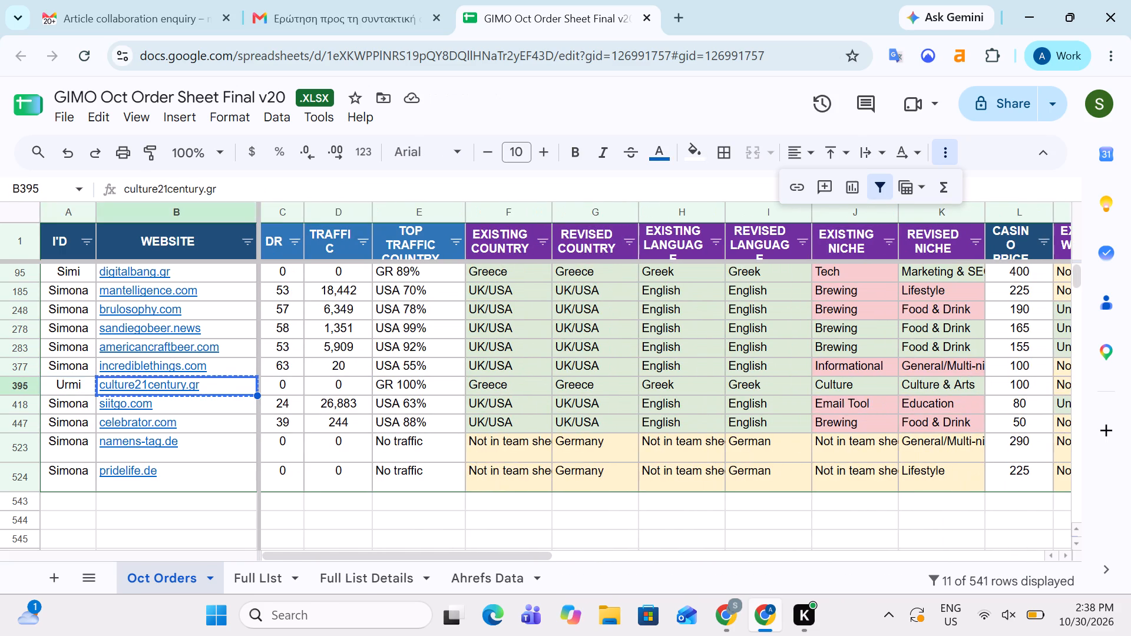
Switch to the New Master Sheet and search it for culture21century.gr.
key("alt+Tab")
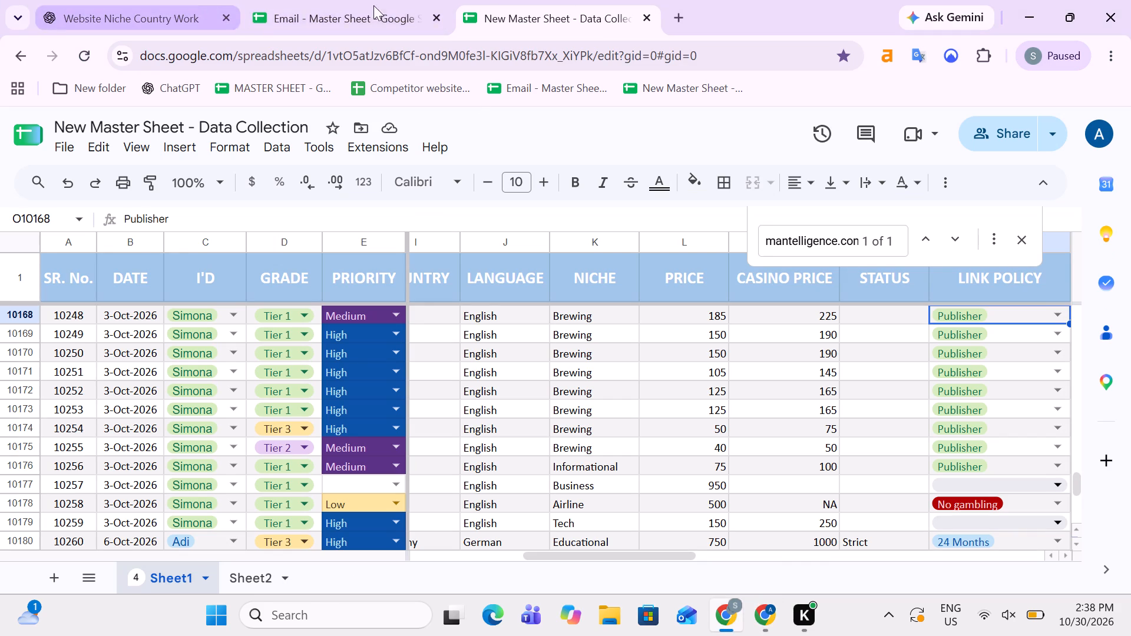
left_click(845, 225)
triple_click(826, 241)
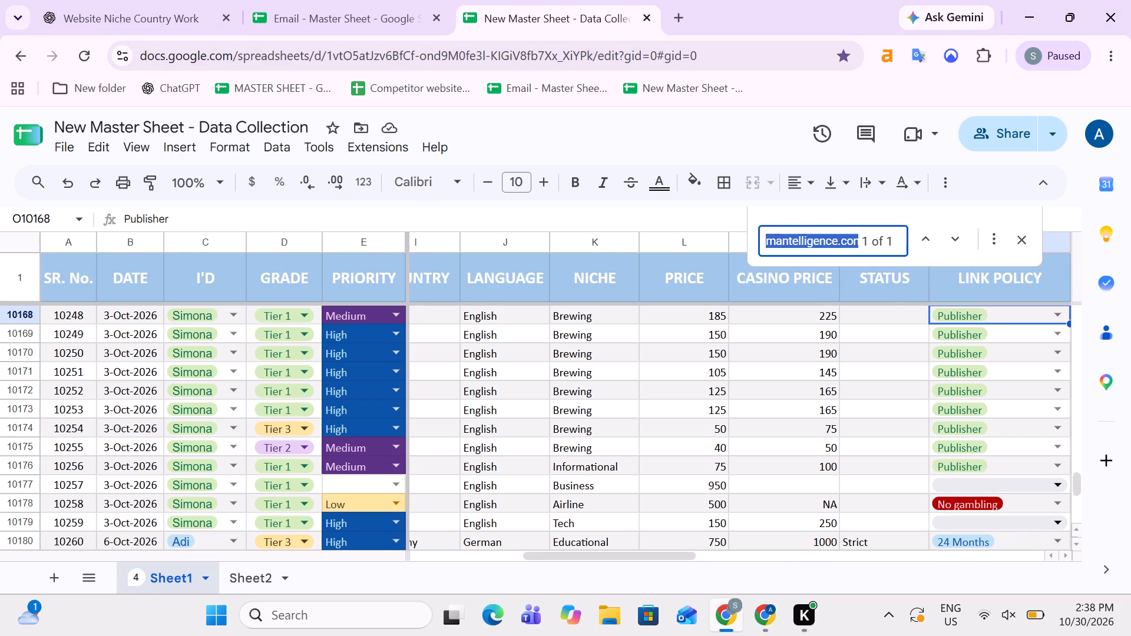
key("ctrl+v")
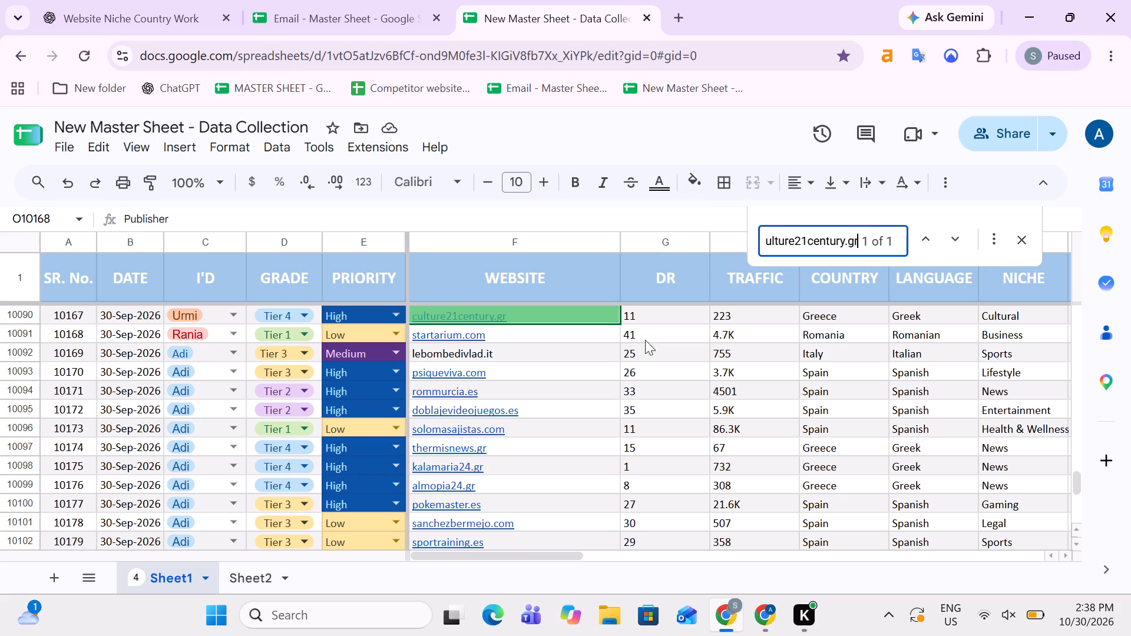
Look across the culture21century.gr row of the master sheet, from DR through price and website type to contact details.
left_click(646, 324)
key("Right")
key("Right")
key("Right")
key("Right")
key("Right")
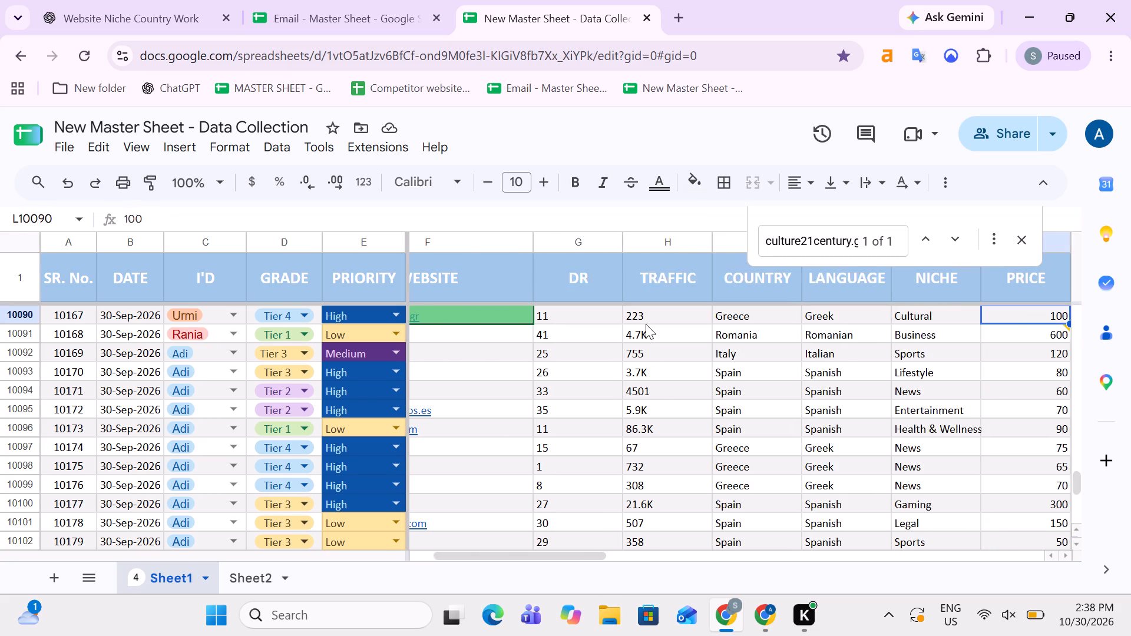
key("Right")
key("Right")
key("Right")
key("Right")
key("Right")
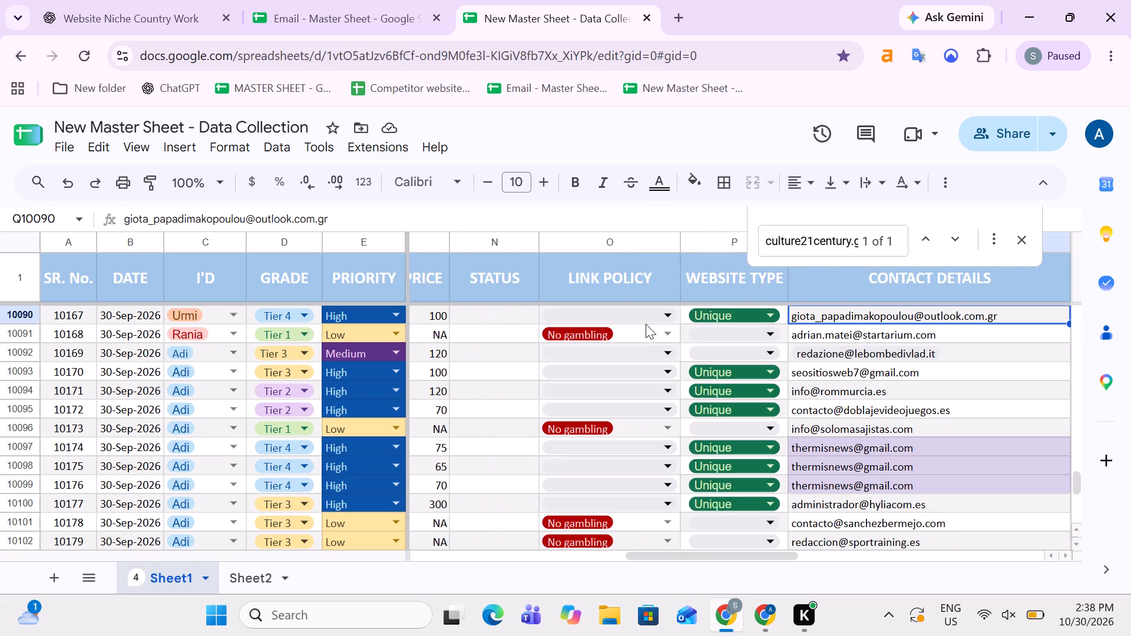
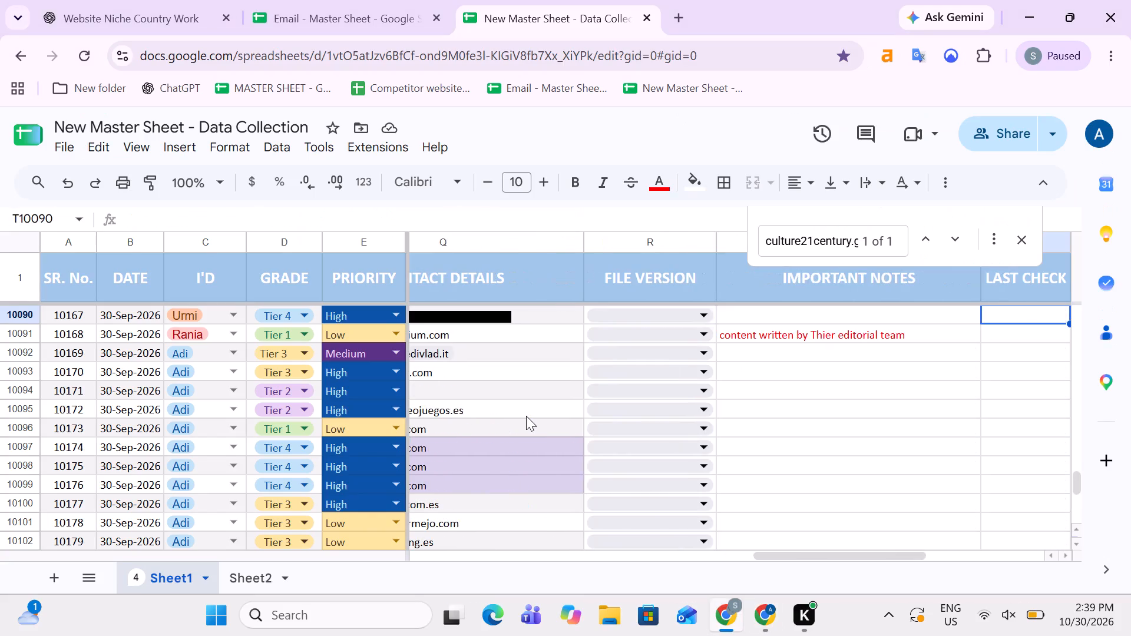
key("Left")
key("Left")
key("Left")
key("Left")
key("Left")
key("Left")
key("Right")
key("Right")
key("Right")
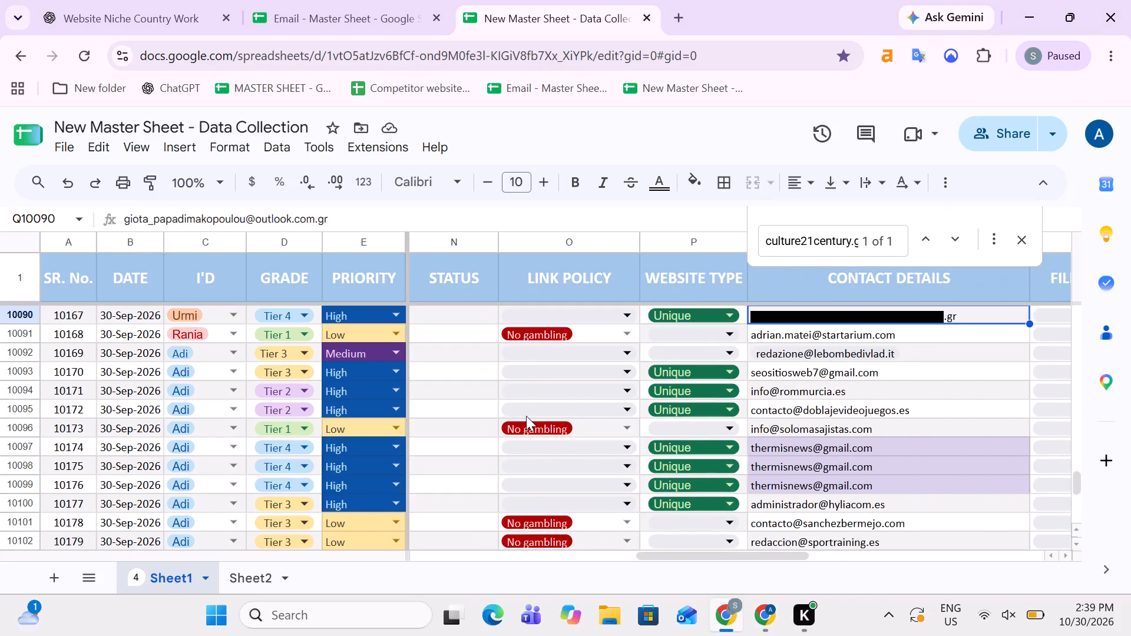
key("Left")
key("alt+Tab")
left_click(690, 0)
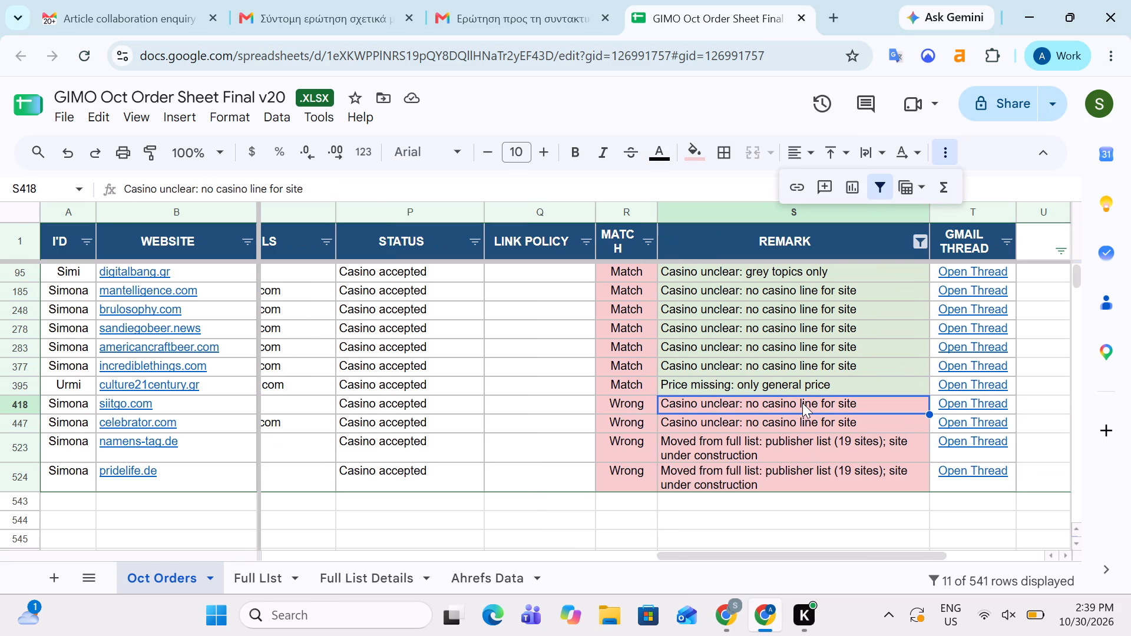
key("Right")
key("Left")
key("Left")
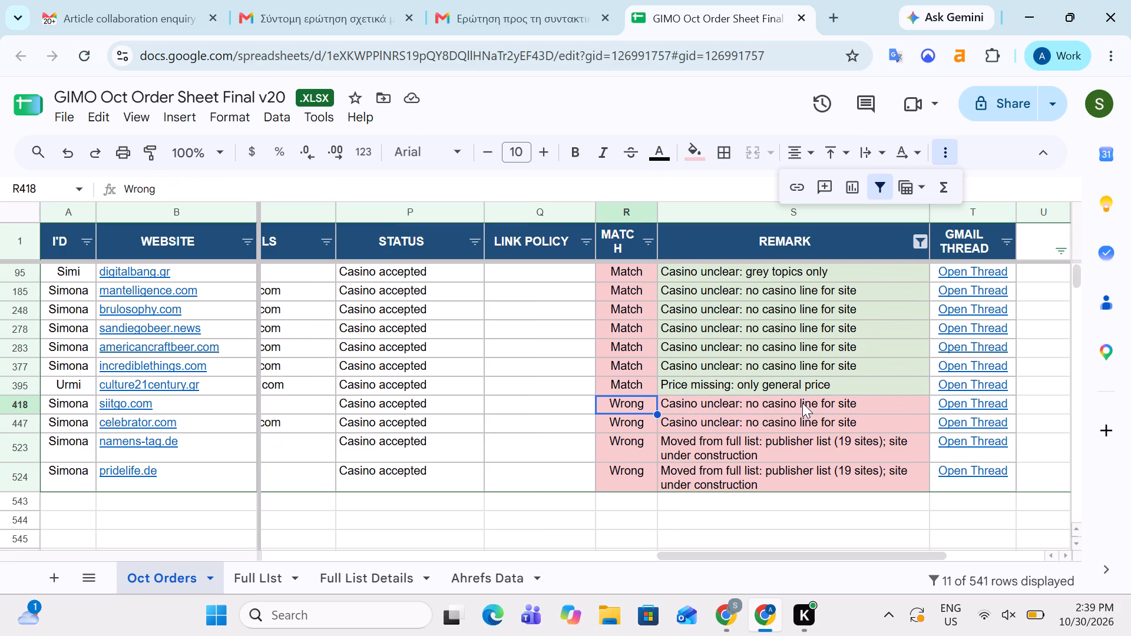
key("Right")
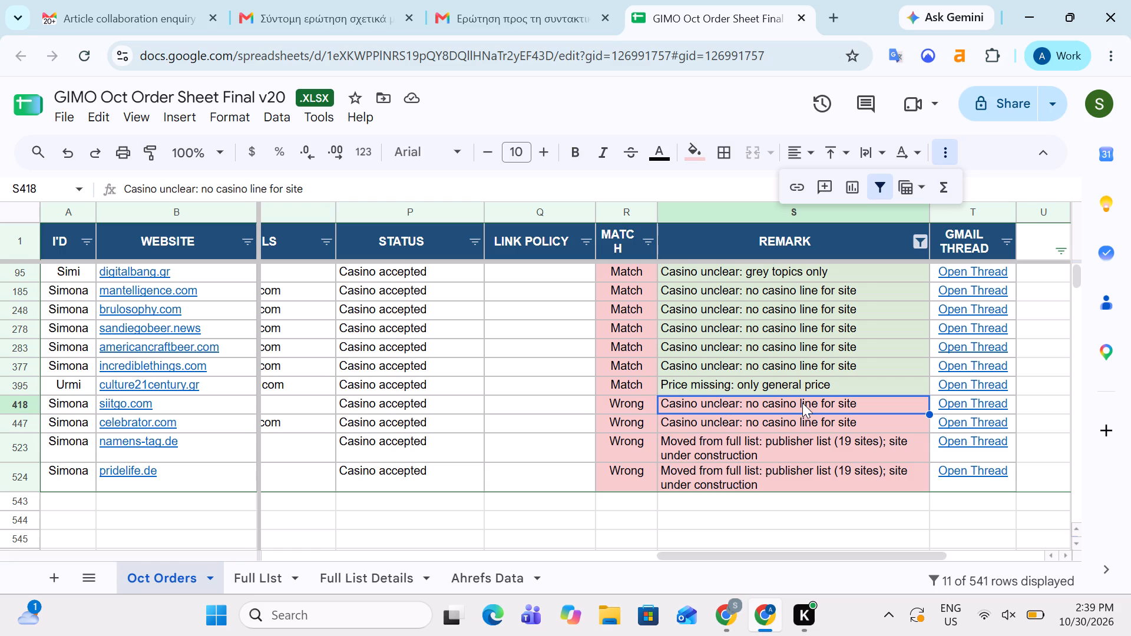
Look across the siitgo.com row from its remark back through contact details, website type, price and niche to the I'D column.
key("Left")
key("Left")
key("Left")
key("Left")
key("Left")
key("Left")
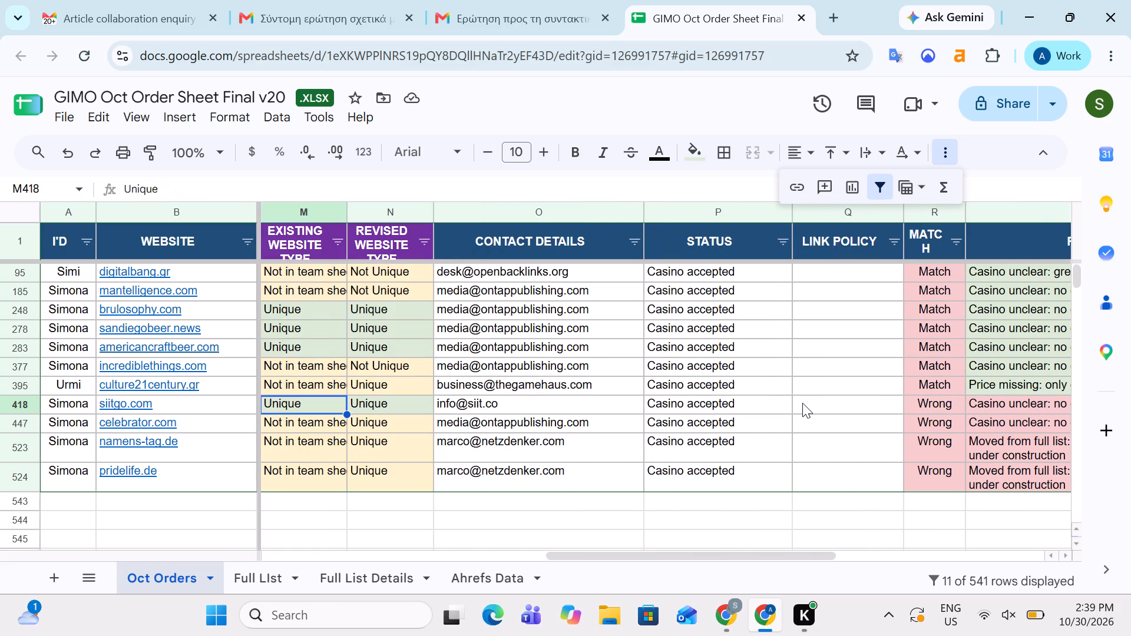
key("Right")
key("Right")
key("Left")
key("Left")
key("Left")
key("Left")
key("Left")
key("Left")
key("Left")
key("Left")
key("Left")
key("Left")
key("Left")
key("Left")
key("Left")
key("Left")
key("Left")
key("Left")
key("Left")
key("Left")
key("Left")
key("Left")
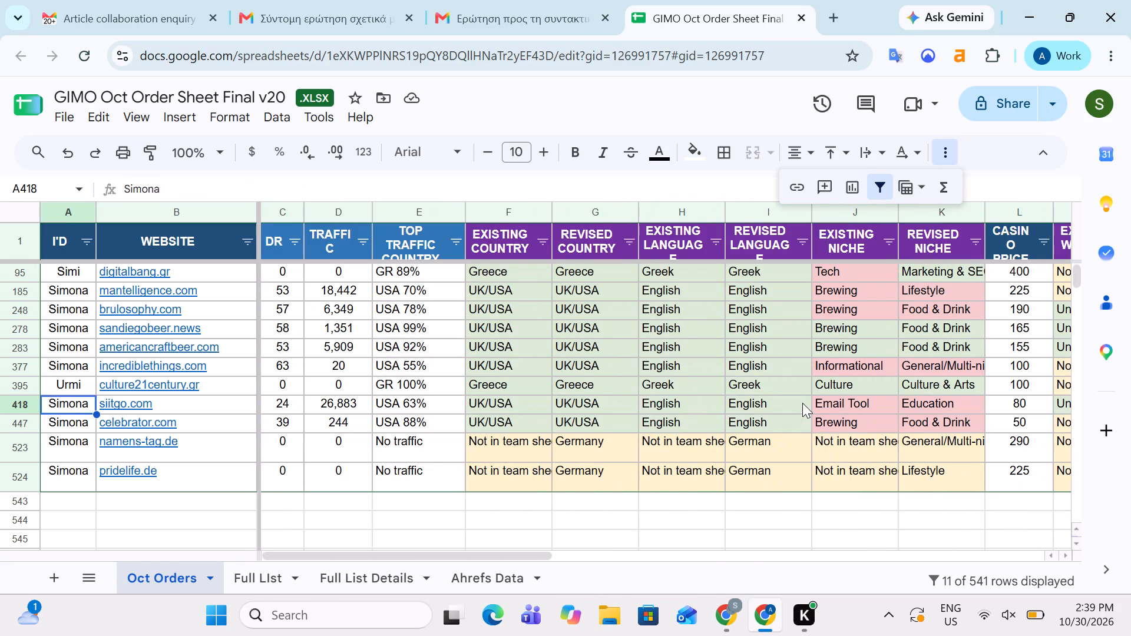
key("Right")
key("ctrl+c")
key("Right")
key("Left")
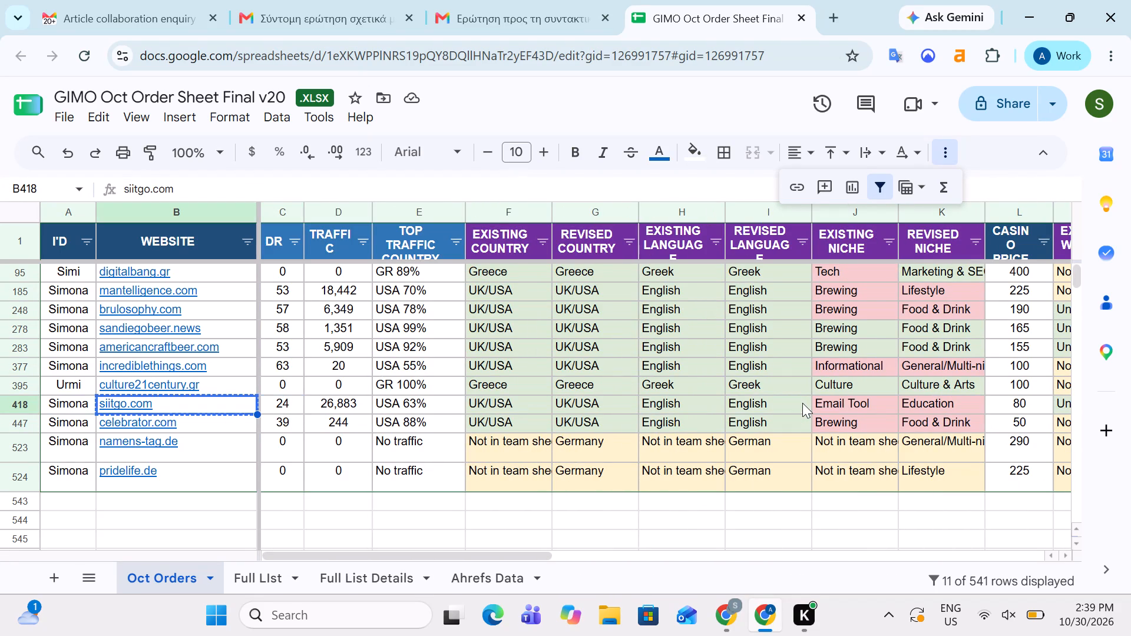
key("alt+Tab")
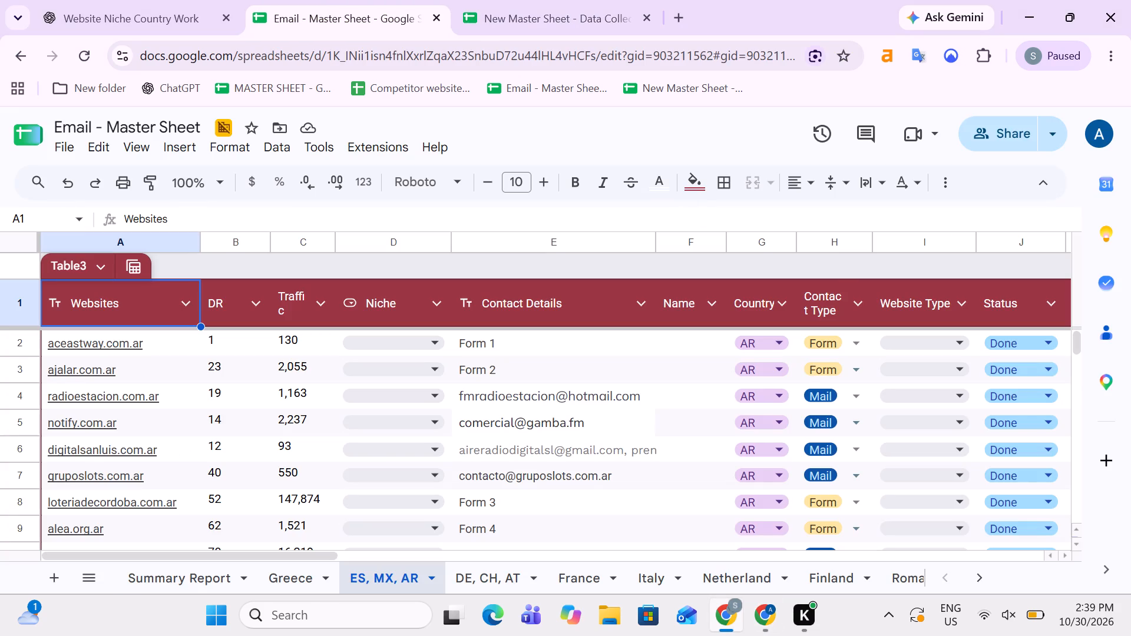
key("ctrl+f")
key("ctrl+v")
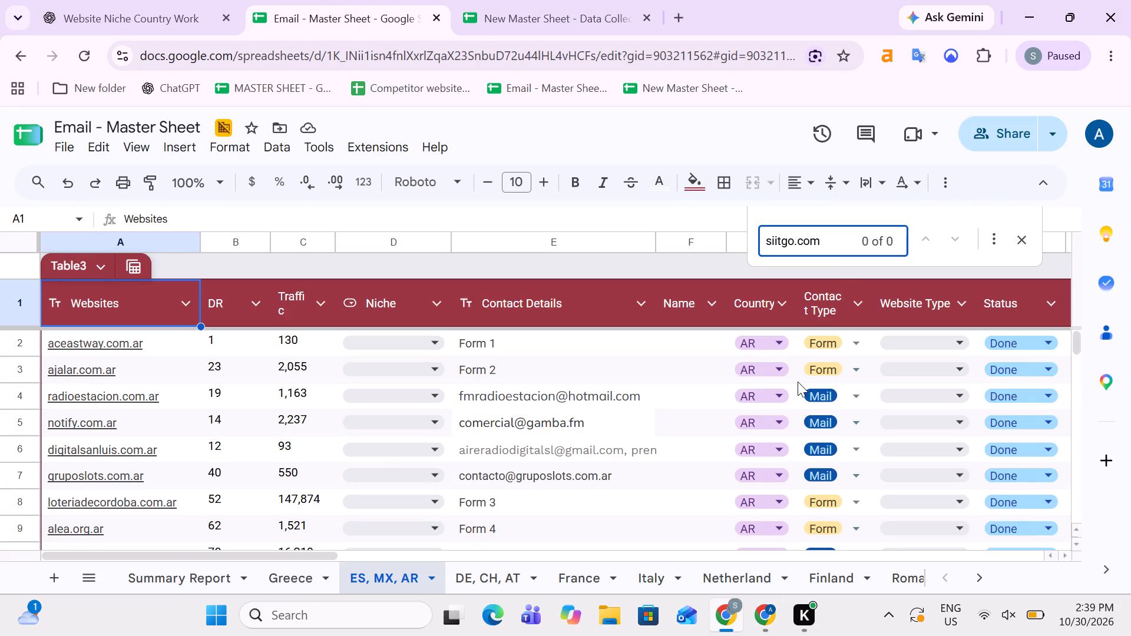
Search the New Master Sheet for siitgo.com, look across the first matching row to its niche, and step through the matches.
left_click(607, 0)
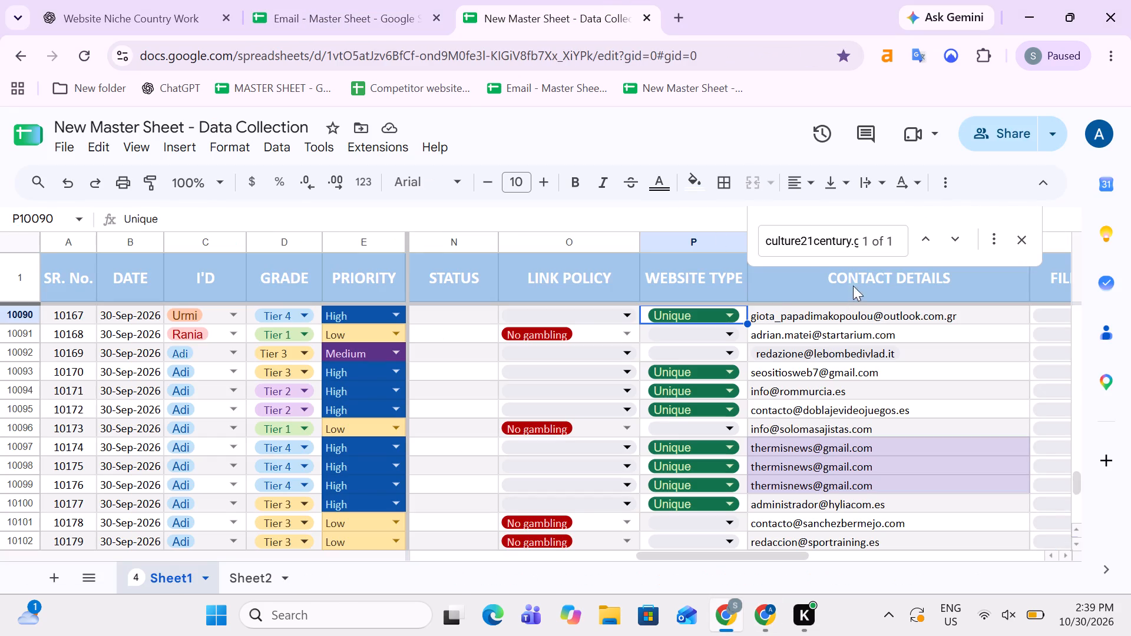
triple_click(829, 234)
key("ctrl+v")
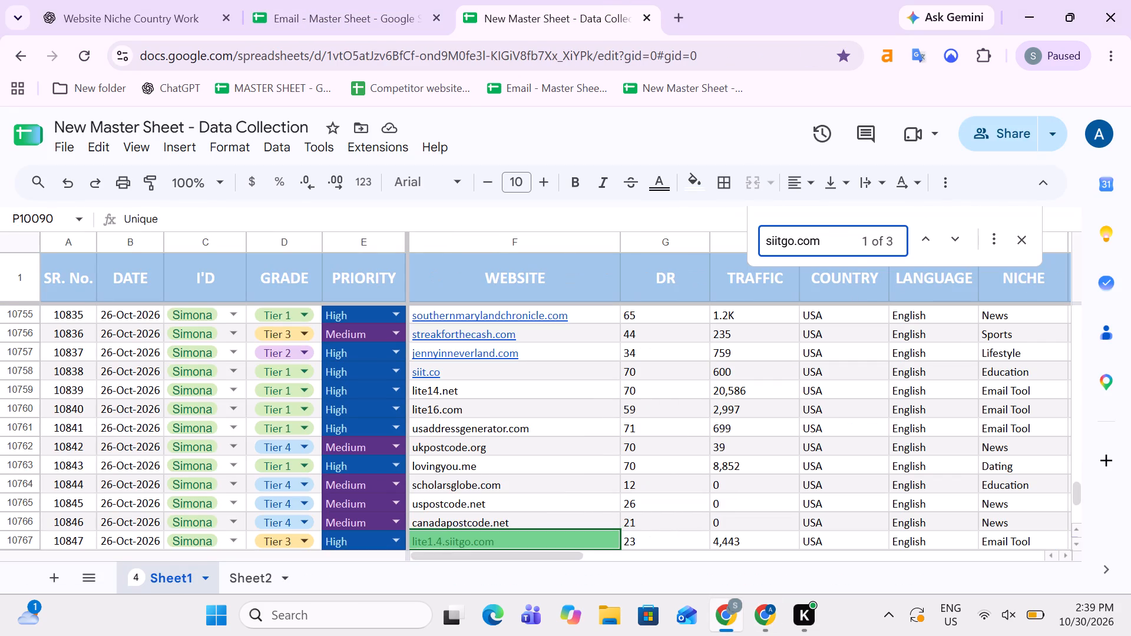
left_click(672, 541)
key("Right")
key("Right")
key("Right")
key("Right")
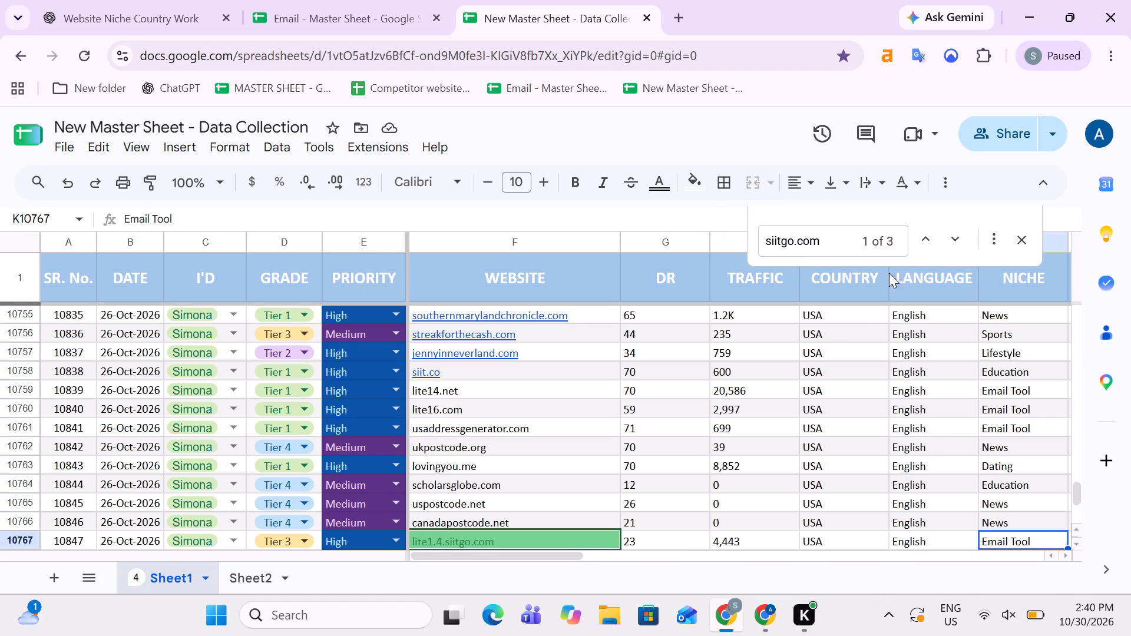
left_click(939, 226)
left_click(937, 240)
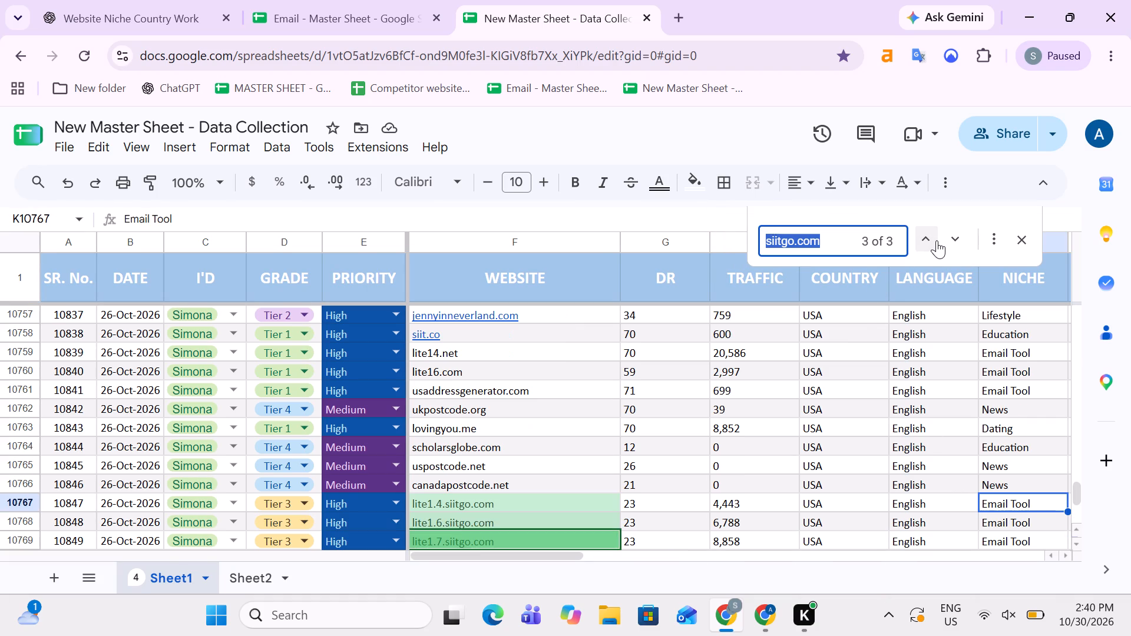
left_click(937, 240)
left_click(937, 240)
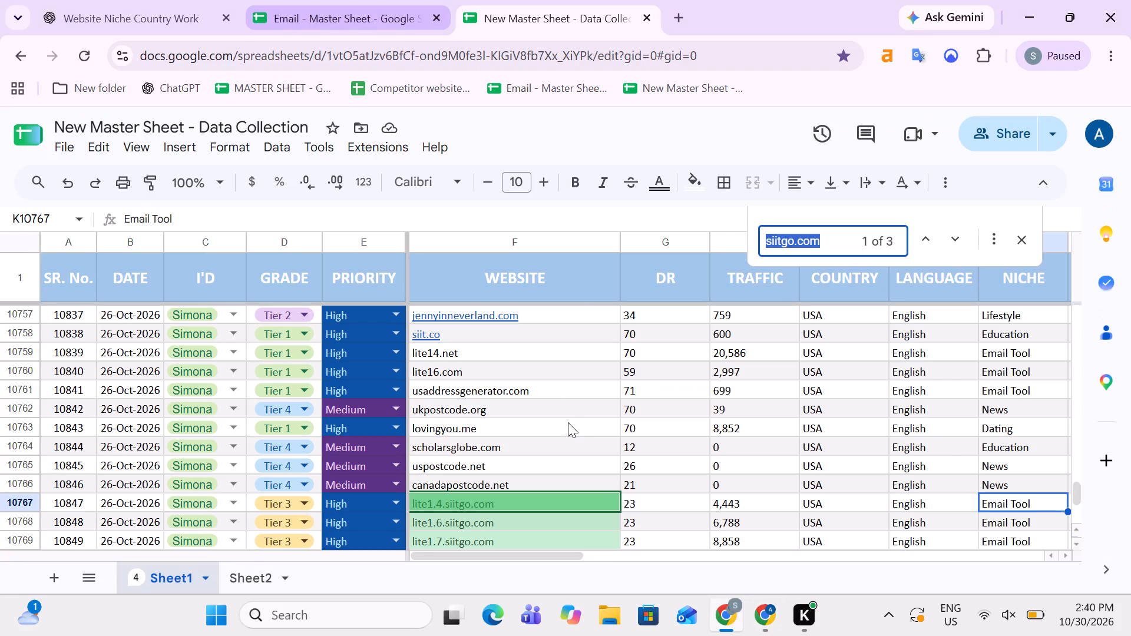
key("alt+Tab")
left_click(682, 0)
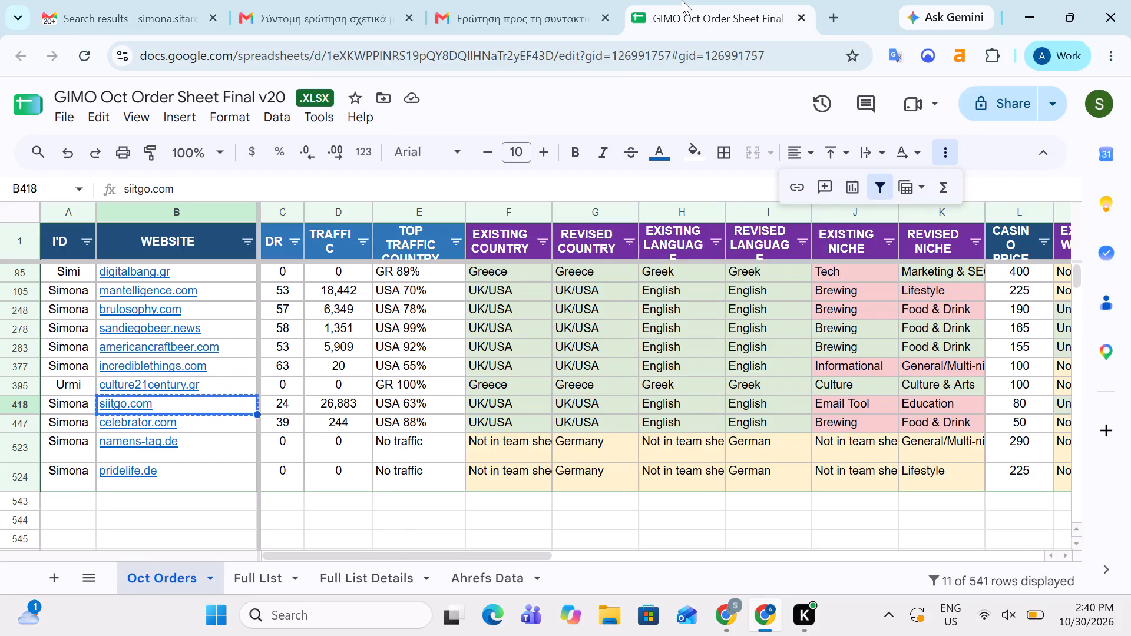
key("Right")
key("Right")
key("Right")
key("Right")
key("Right")
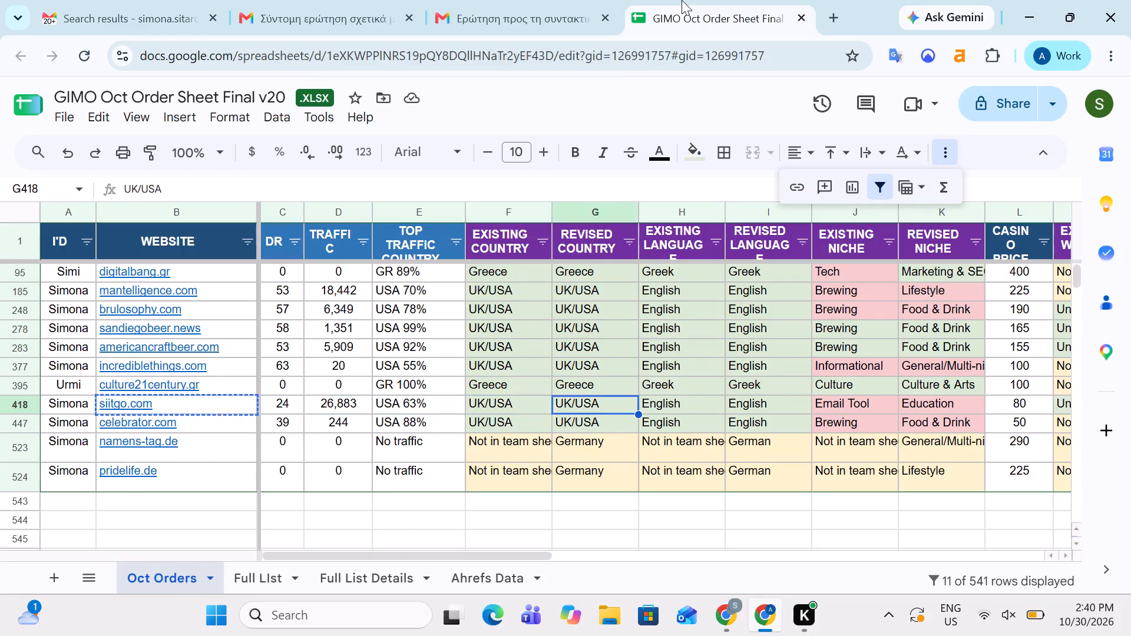
key("Right")
key("Right")
key("Right")
key("Right")
key("Right")
key("Right")
key("Right")
key("Right")
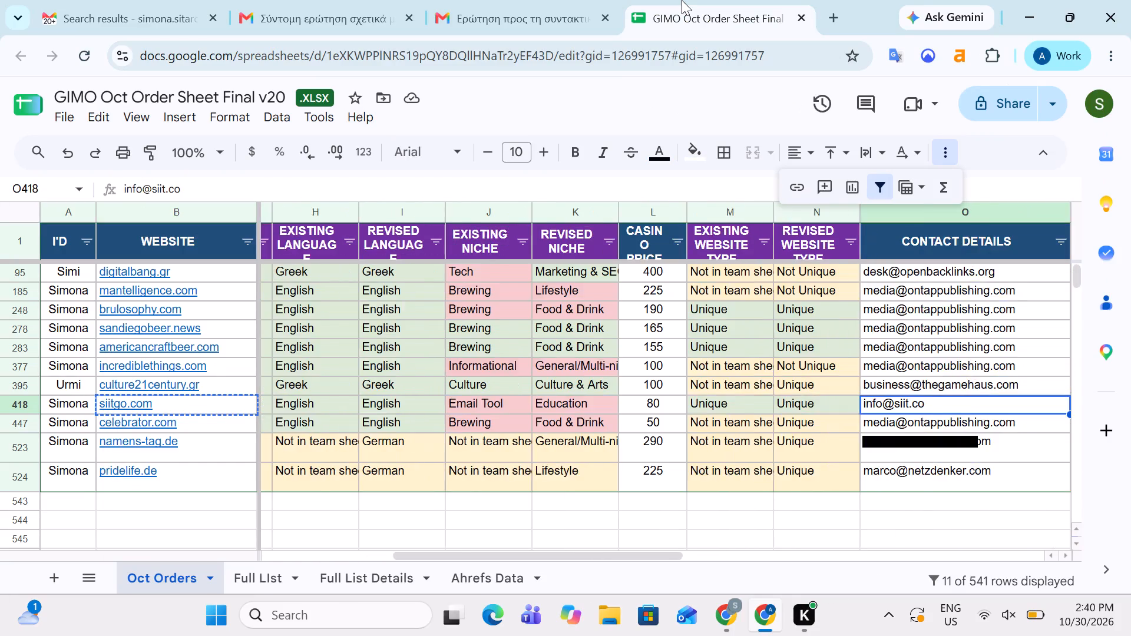
key("Right")
key("Left")
key("ctrl+c")
key("alt+Tab")
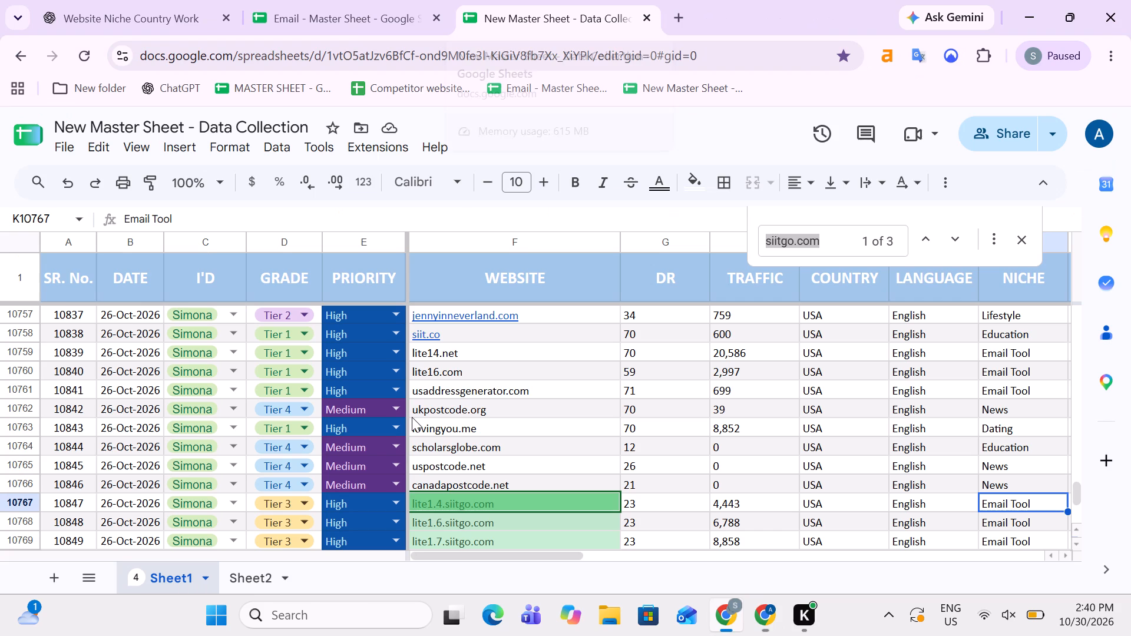
key("alt+Tab")
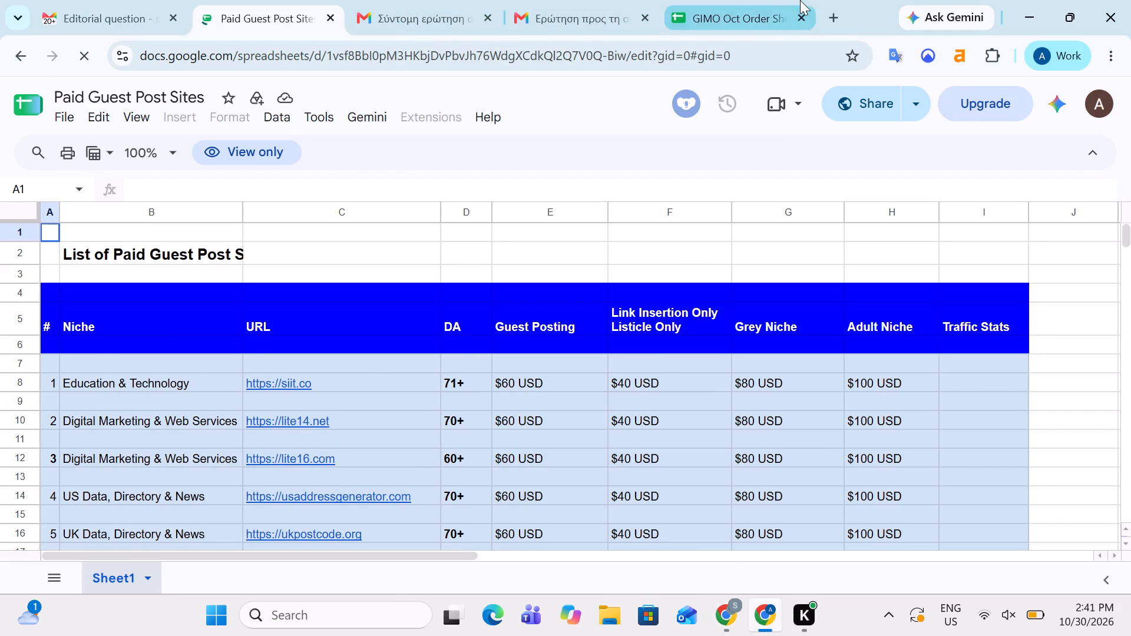
left_click(803, 0)
key("Left")
key("Left")
key("Left")
key("Left")
key("Left")
key("Left")
key("Left")
key("Left")
key("Left")
key("Left")
key("Left")
key("Left")
key("Left")
key("Left")
key("Left")
key("Left")
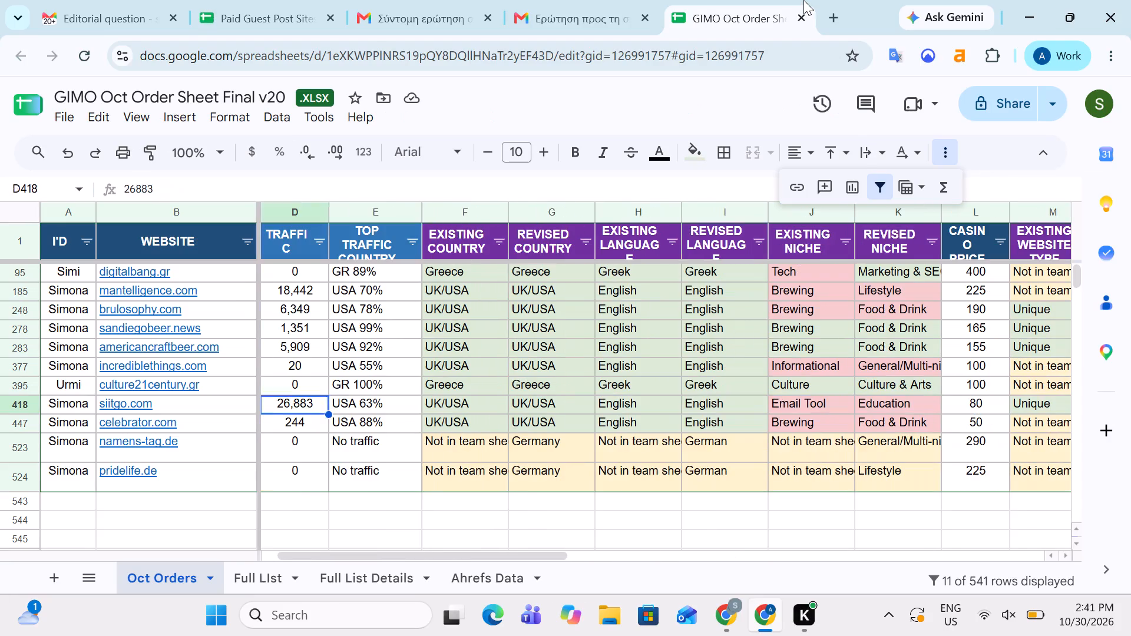
key("Right")
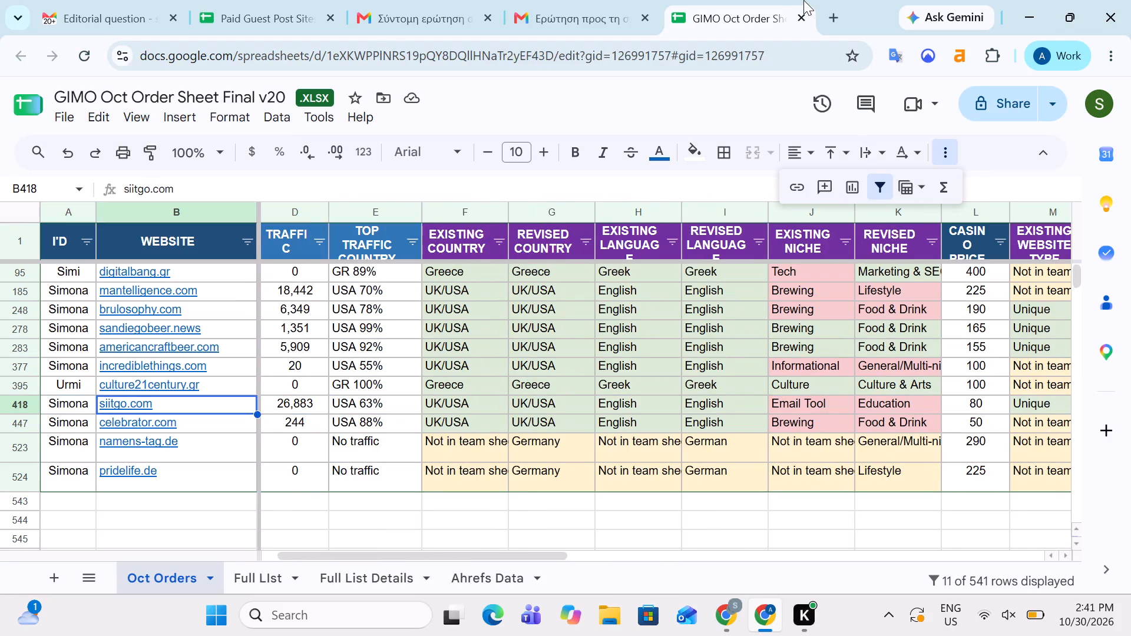
Switch back to the Paid Guest Post Sites spreadsheet to check its listings against the siitgo.com row.
left_click(290, 0)
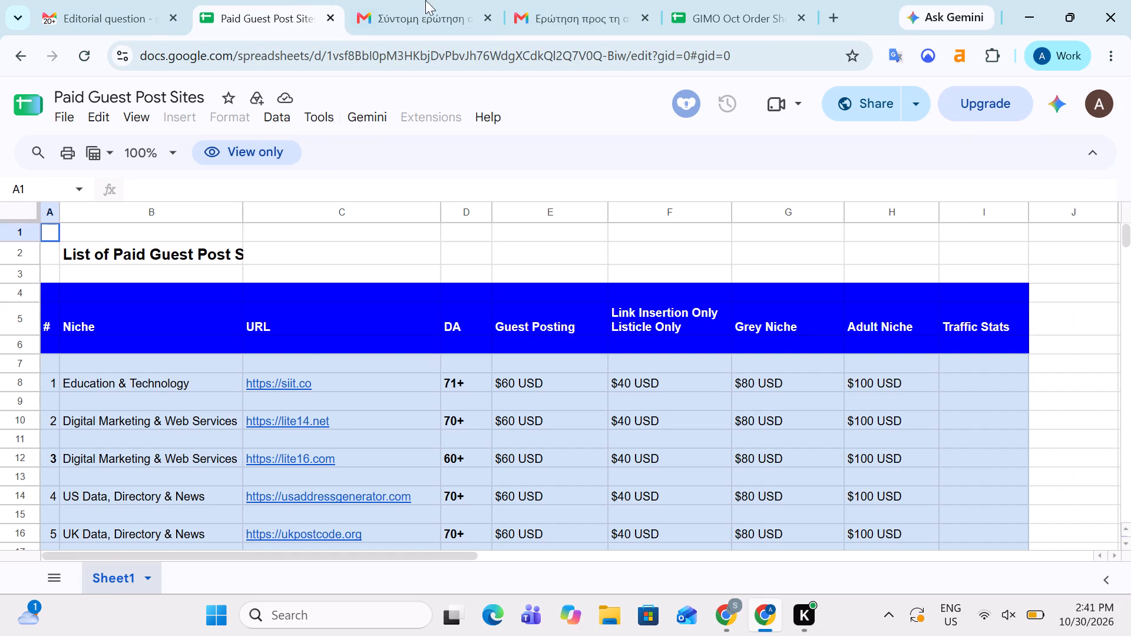
Copy siitgo.com from the order sheet, search for it in the Paid Guest Post Sites sheet and check its listed prices.
left_click(753, 6)
key("ctrl+c")
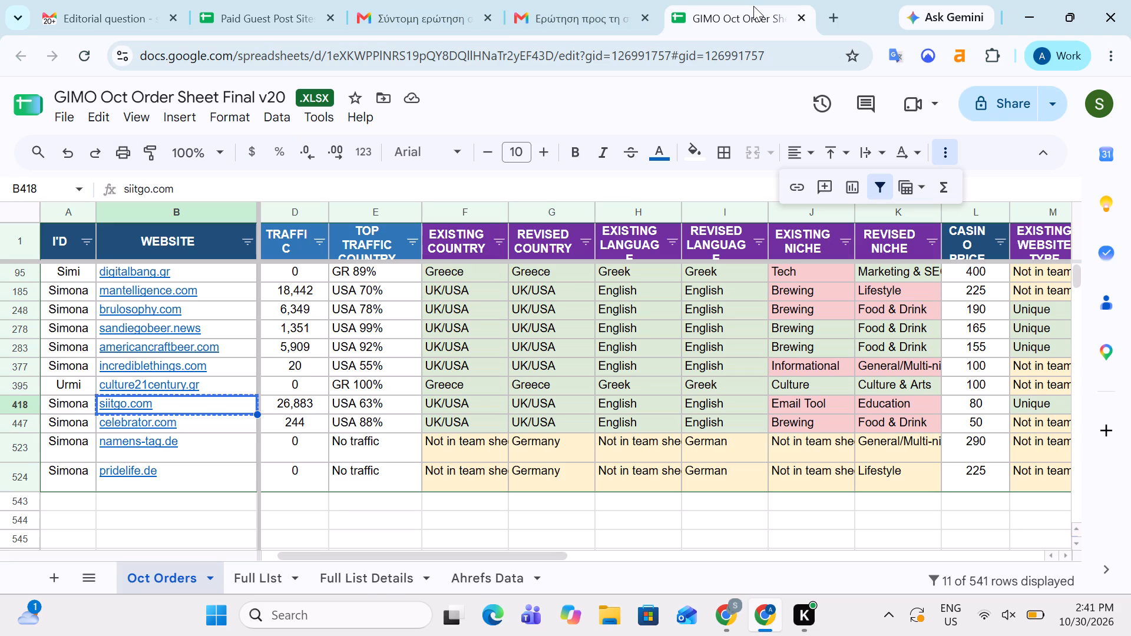
left_click(244, 0)
key("ctrl+f")
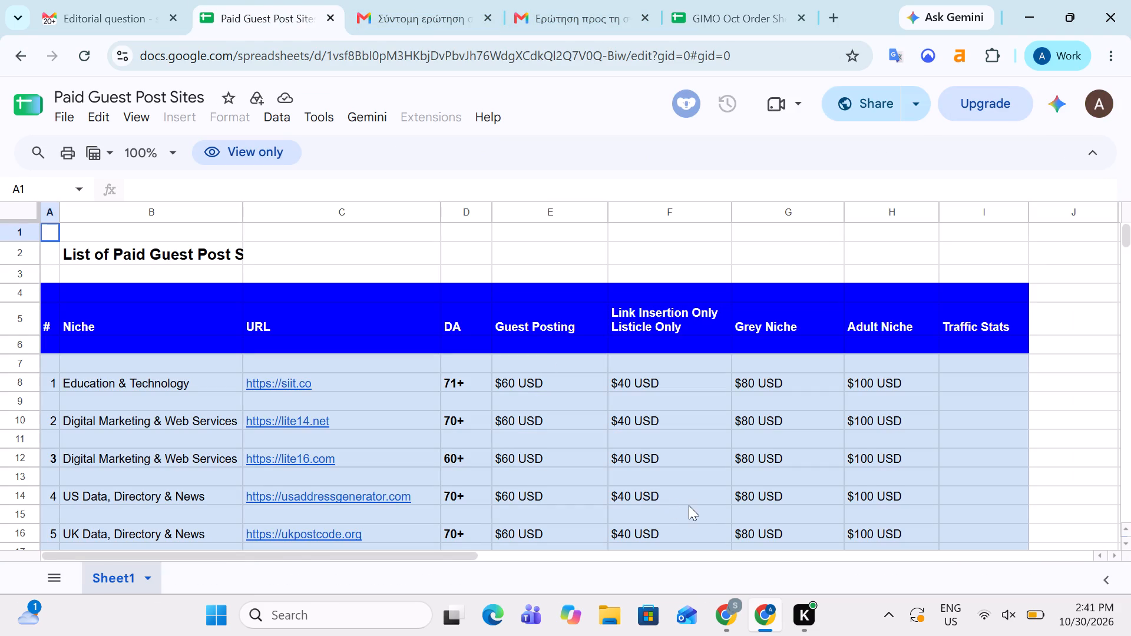
key("ctrl+v")
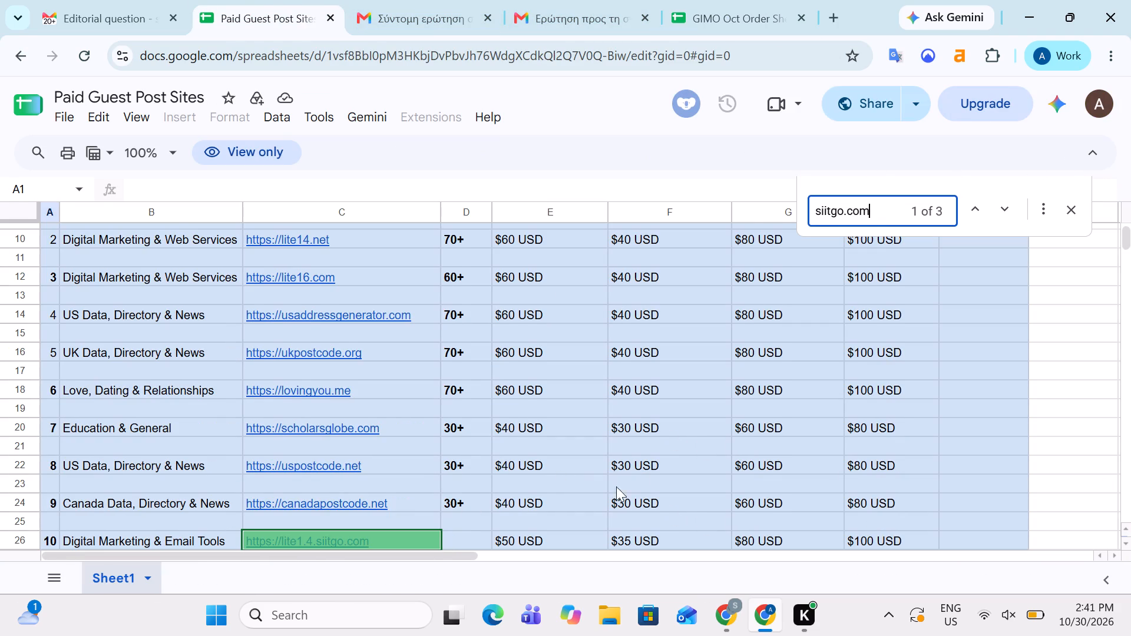
scroll(848, 405, "down", 1)
scroll(785, 435, "down", 2)
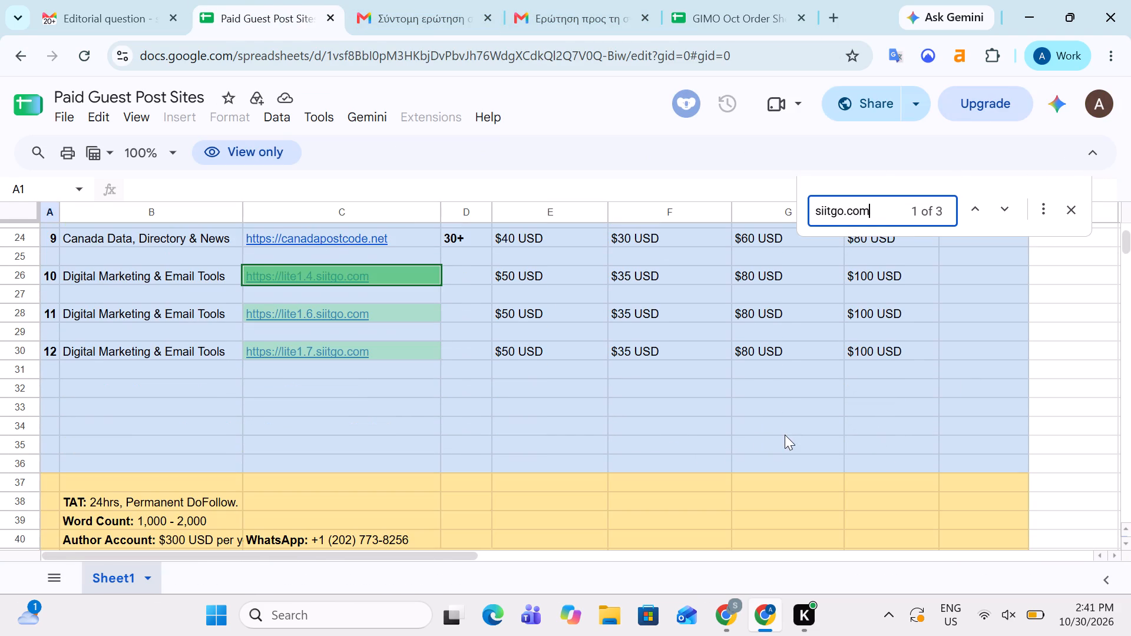
scroll(641, 400, "up", 2)
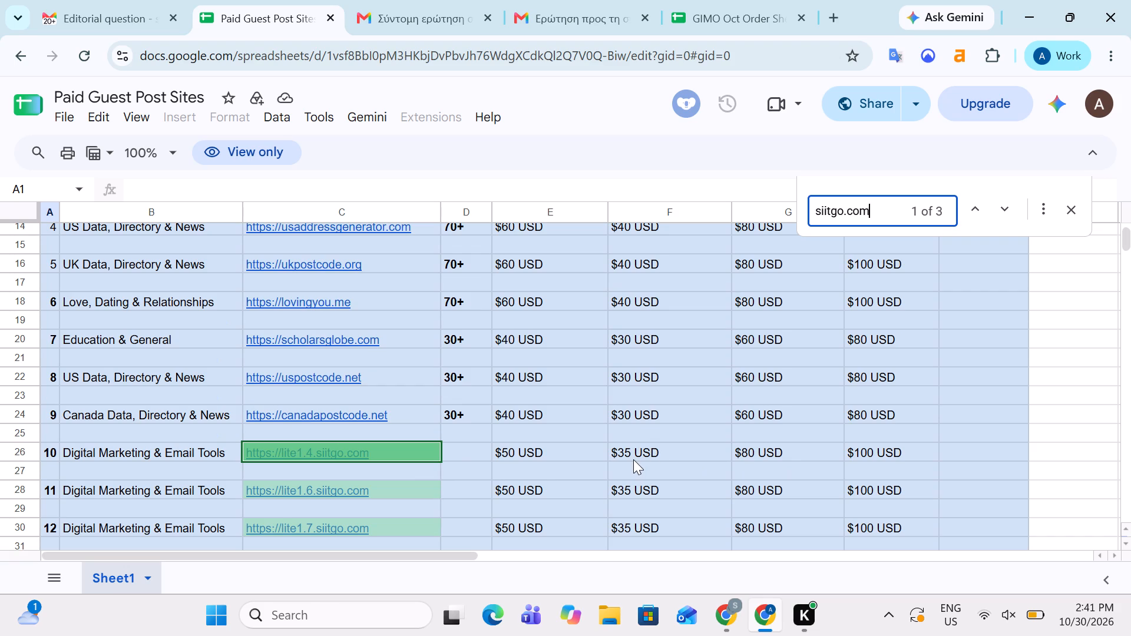
scroll(583, 430, "up", 1)
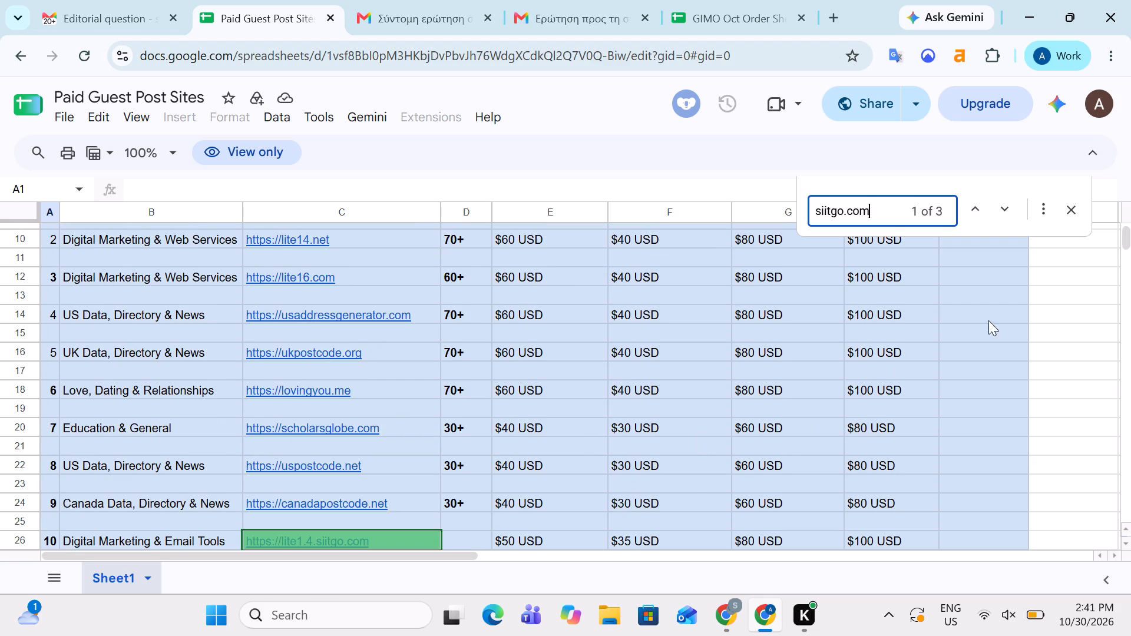
left_click(1073, 210)
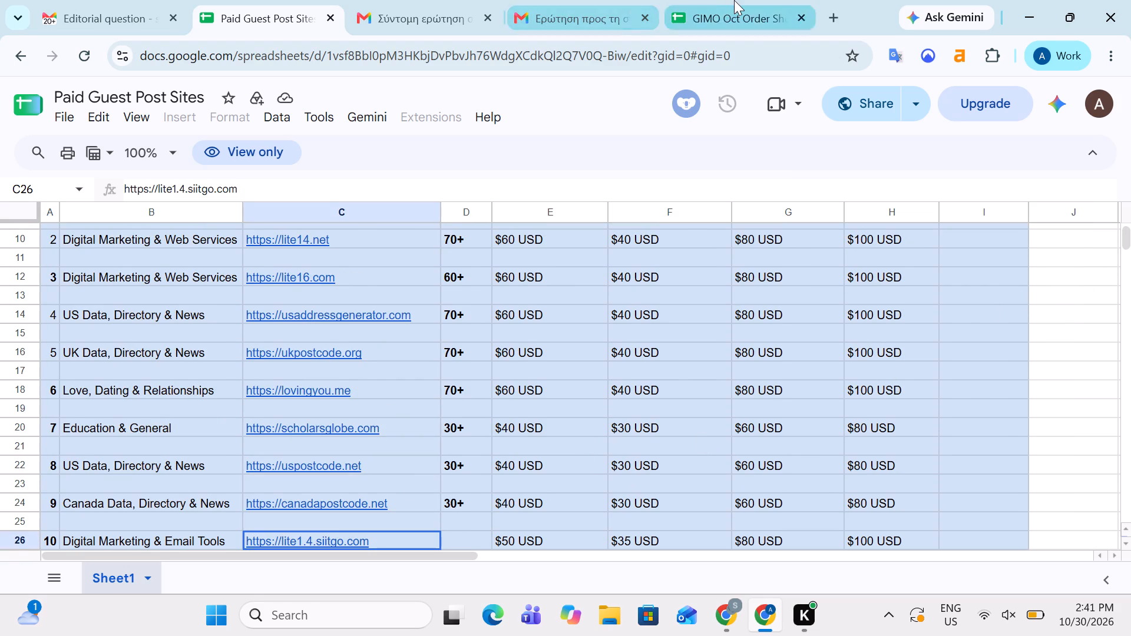
Return to the order sheet and look across the siitgo.com row, from countries, niche and price to contact details, remark and Gmail thread.
left_click(734, 0)
key("Right")
key("Right")
key("Right")
key("Right")
key("Right")
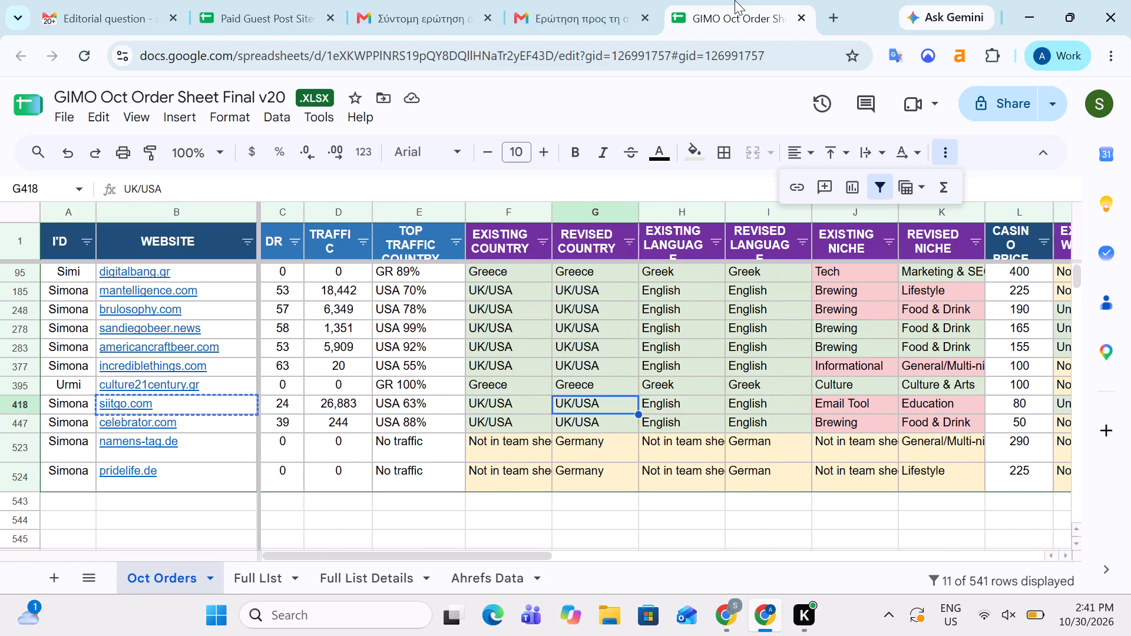
key("Right")
key("Right")
key("Right")
key("Right")
key("Right")
key("Right")
key("Right")
key("Right")
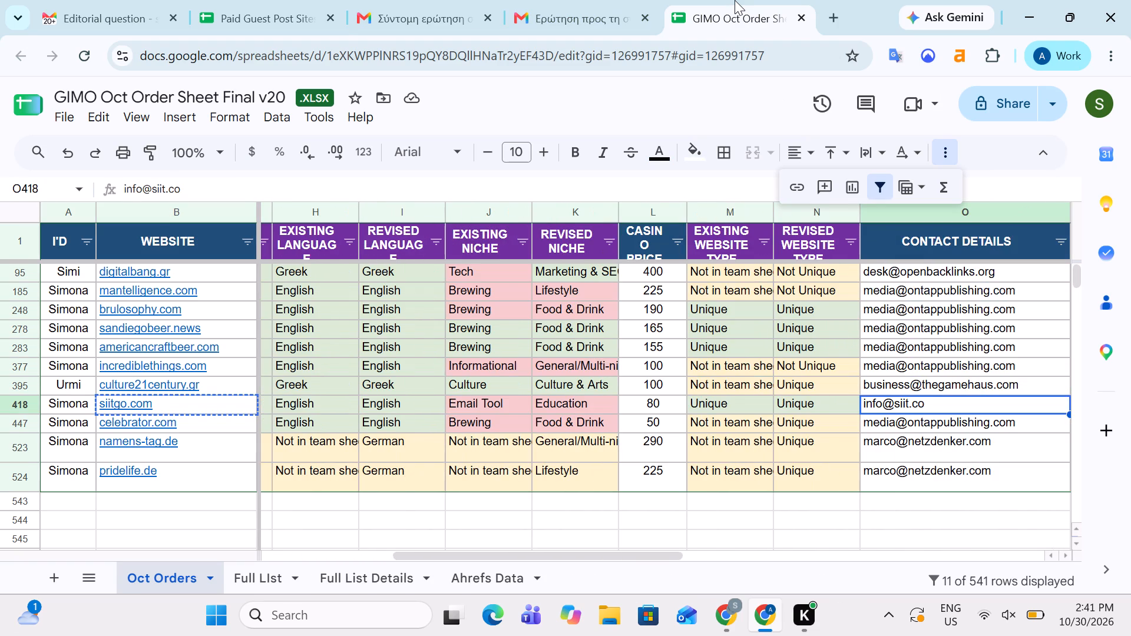
key("Right")
key("Right")
key("Left")
key("Left")
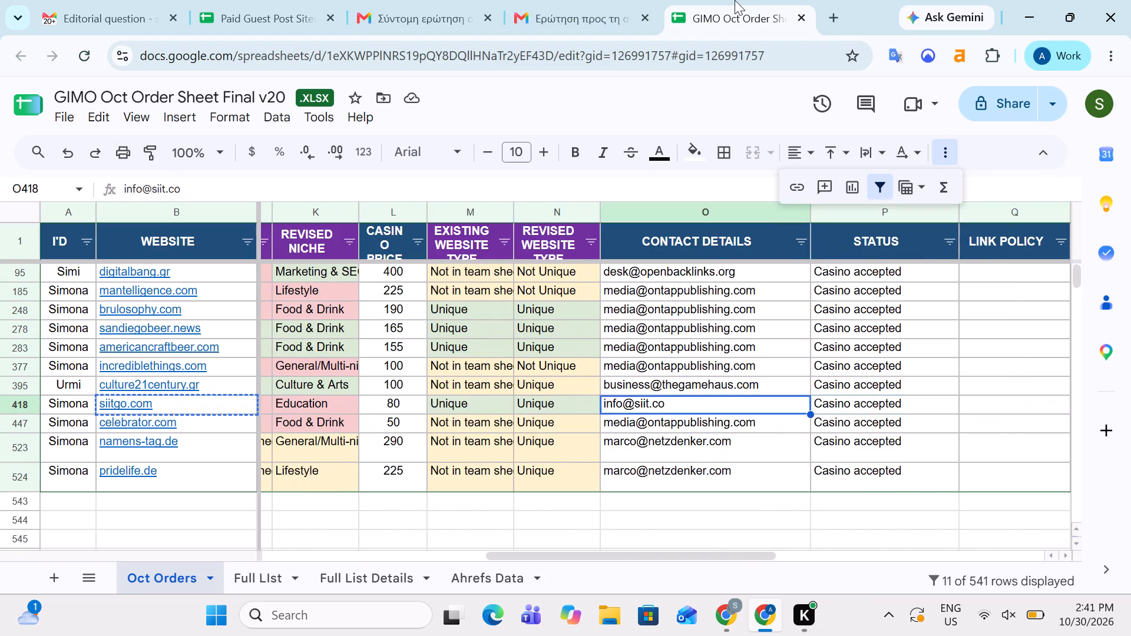
key("Left")
key("Right")
key("Right")
key("Right")
key("Right")
key("Right")
key("Right")
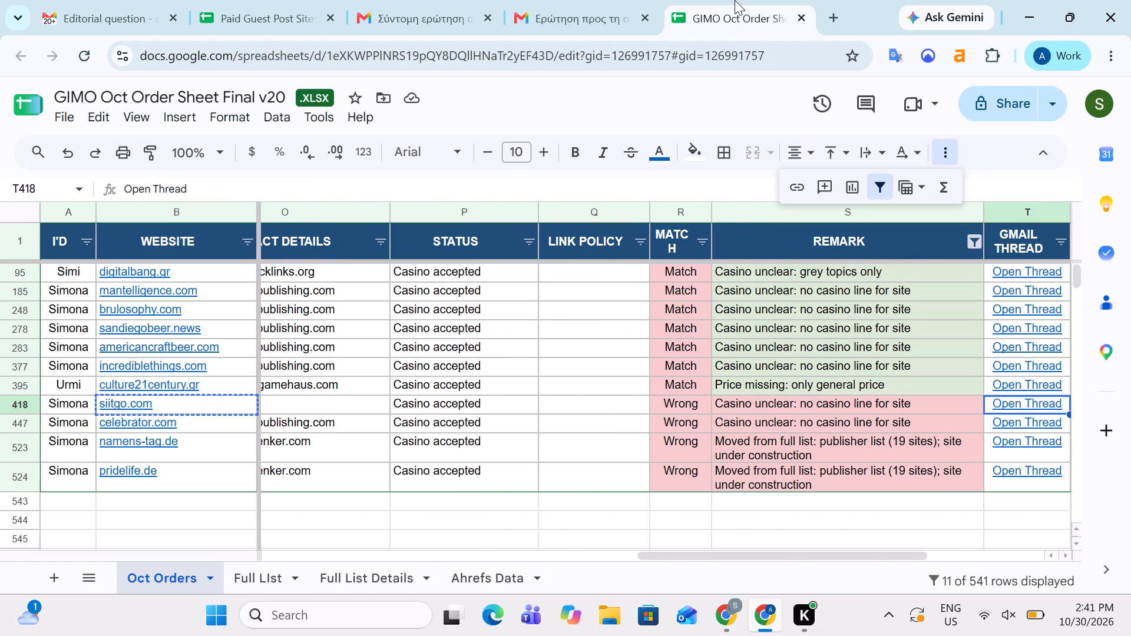
key("Left")
key("Right")
key("Right")
key("Right")
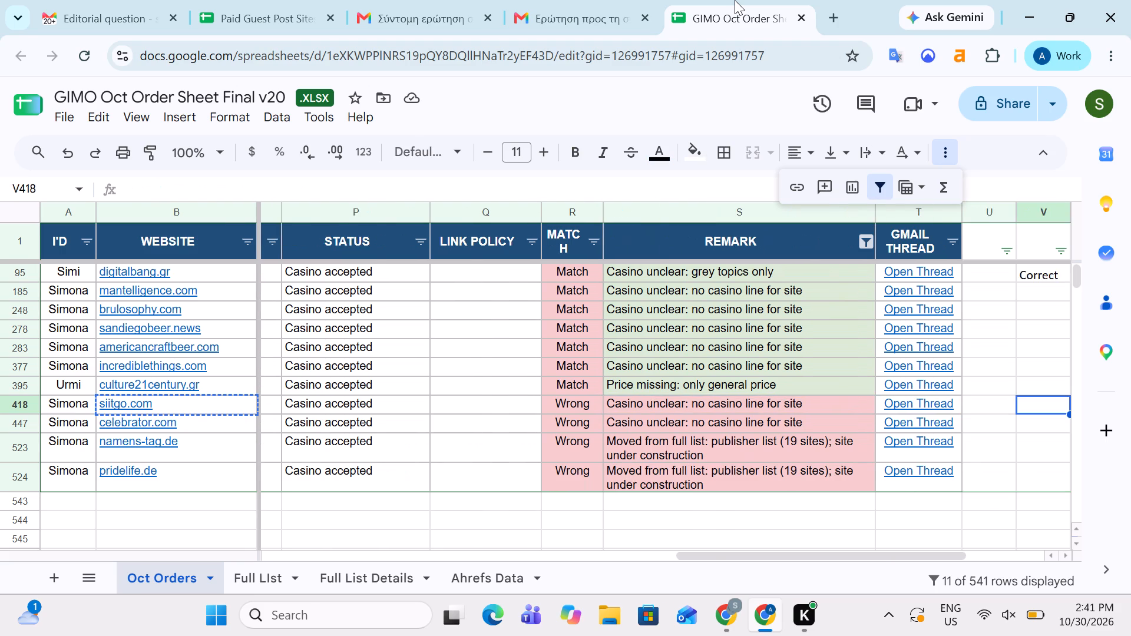
Enter the note "Can't find this site" in column V of the siitgo.com row.
key("Right")
key("Right")
key("Left")
key("Left")
type("Can")
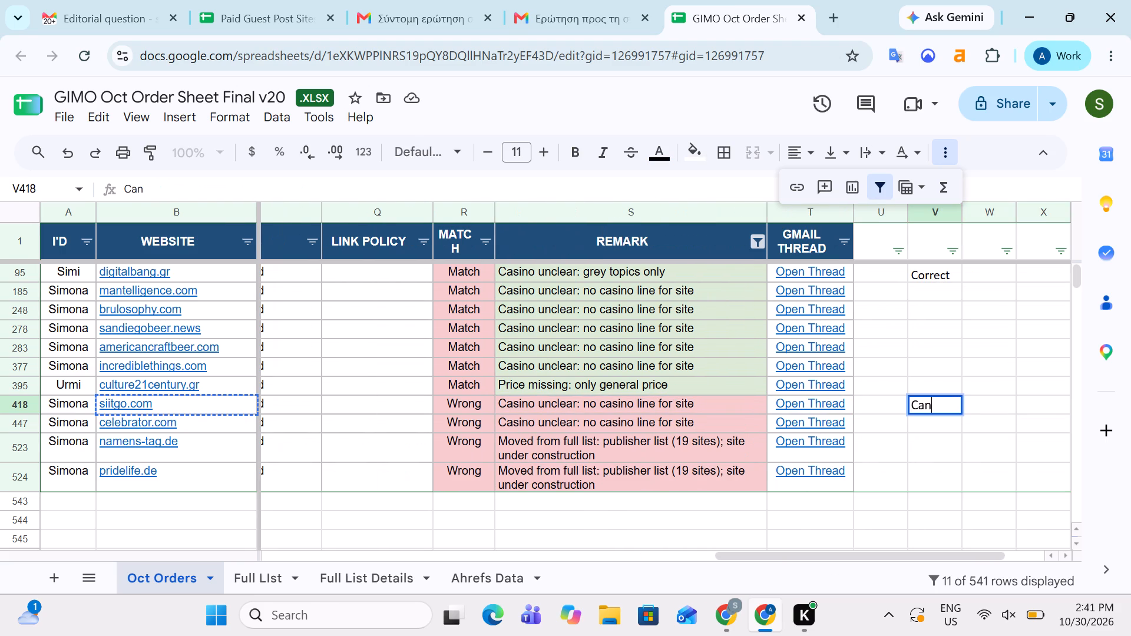
type("'t fnj")
key("BackSpace")
key("BackSpace")
type("ind this")
key("space")
type("site")
key("Tab")
key("Left")
key("Left")
key("Left")
key("Left")
key("Left")
key("Right")
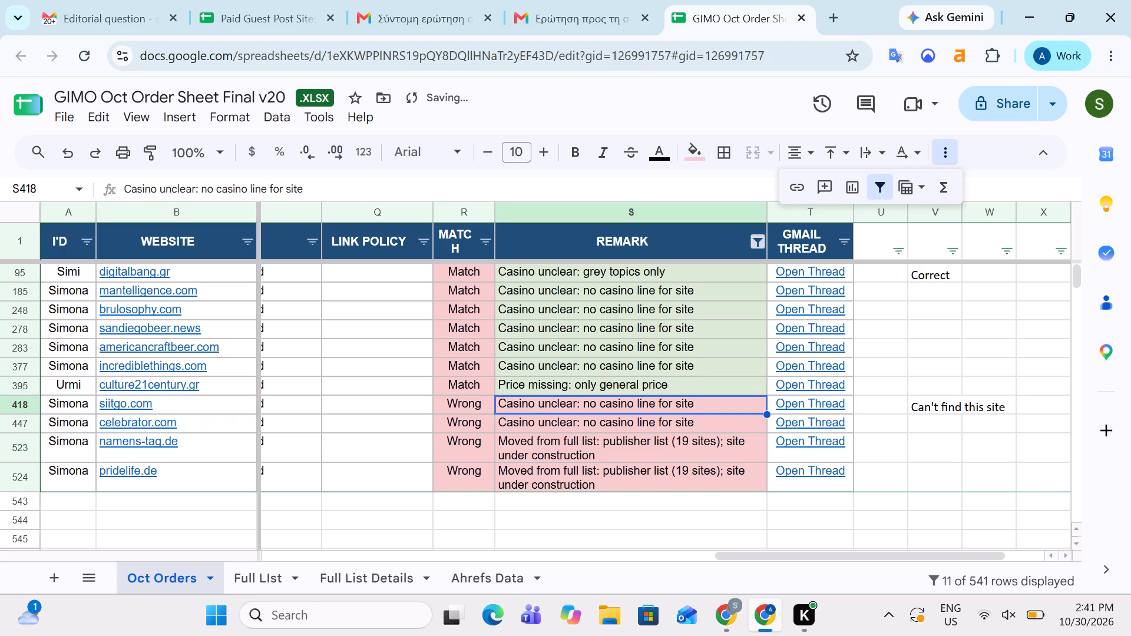
Copy the celebrator.com website name from the order sheet and switch to the other browser window.
key("Down")
key("Right")
key("Left")
key("Left")
key("Left")
key("Left")
key("Left")
key("Left")
key("Left")
key("Left")
key("Left")
key("Left")
key("Left")
key("Left")
key("Left")
key("Left")
key("Left")
key("Left")
key("Left")
key("Left")
key("Left")
key("Left")
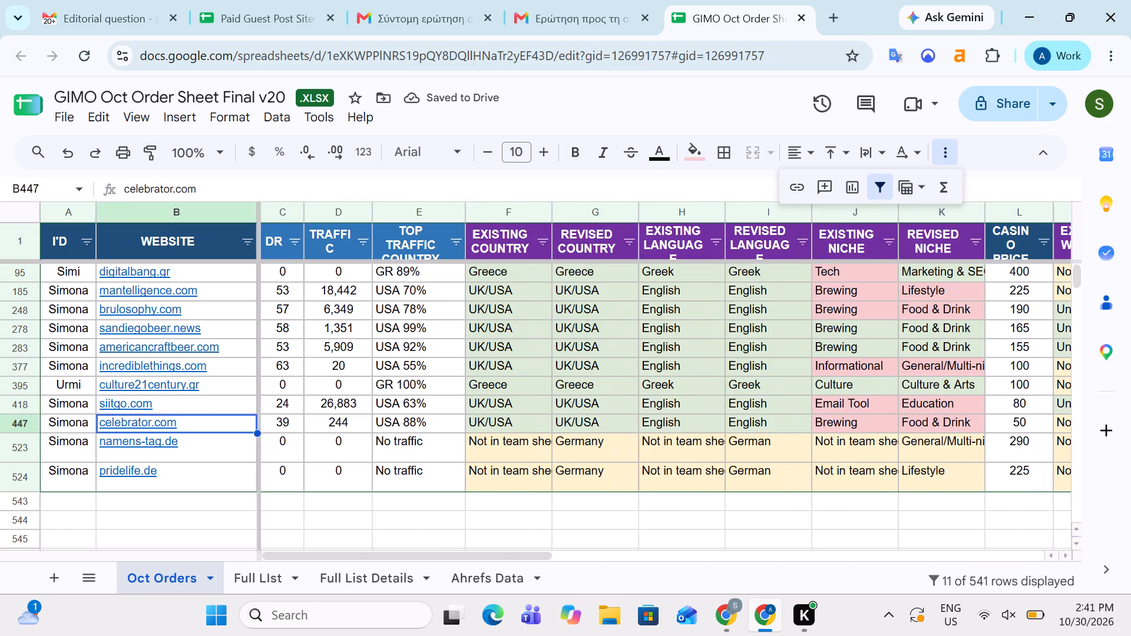
key("Right")
key("ctrl+c")
key("alt+Tab")
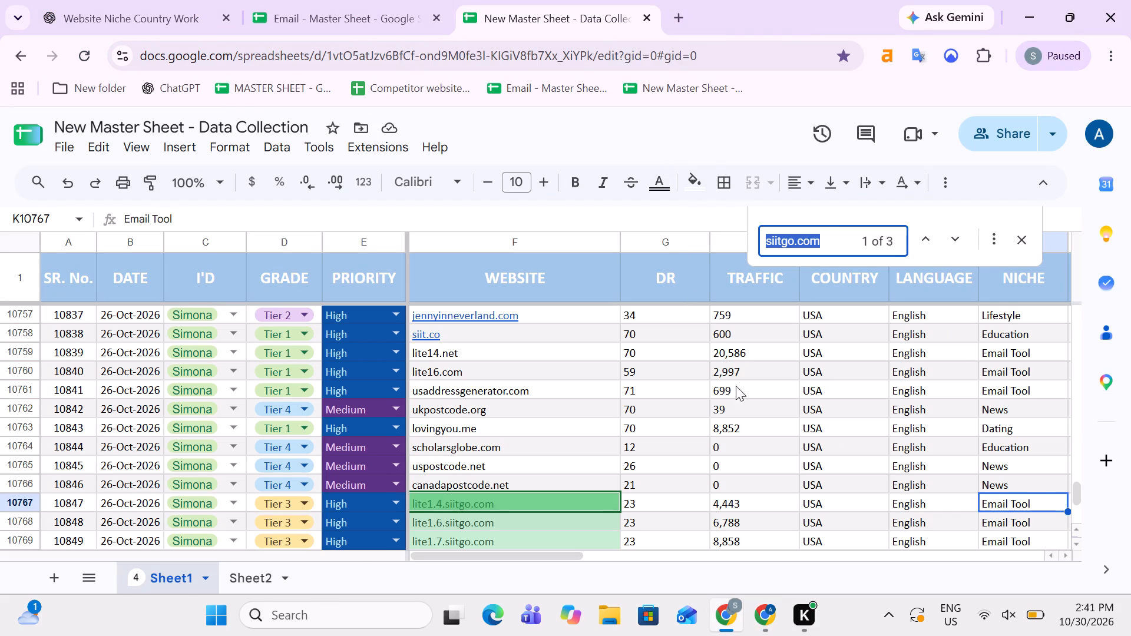
Search the New Master Sheet for celebrator.com and look across its row through price, casino price, link policy and contact details.
triple_click(829, 247)
key("ctrl+v")
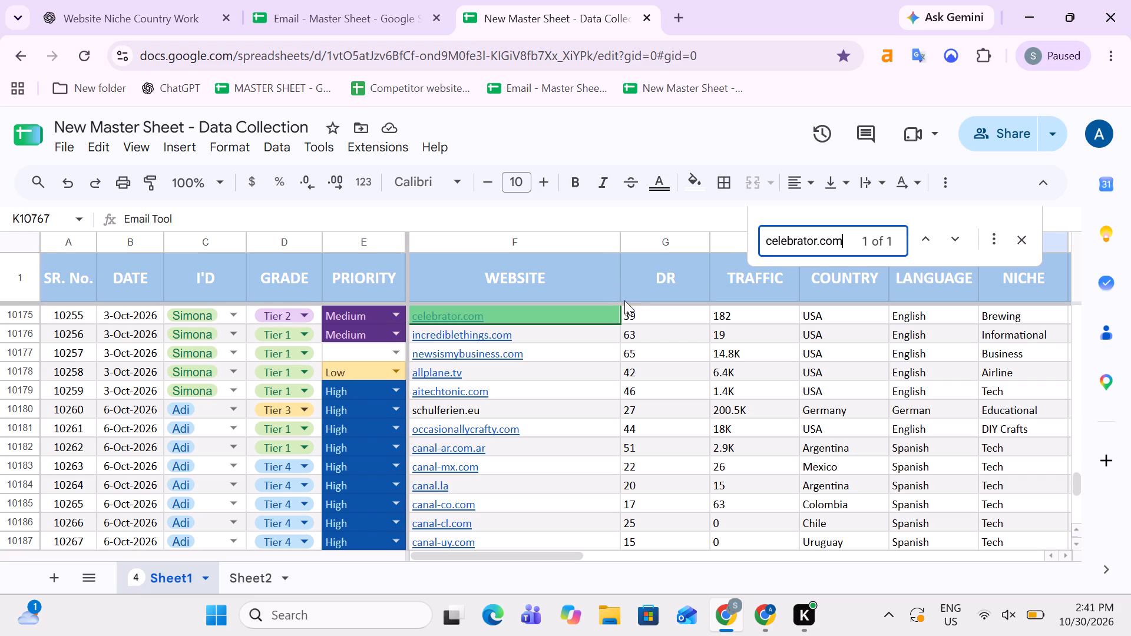
left_click(640, 313)
key("Right")
key("Right")
key("Right")
key("Right")
key("Right")
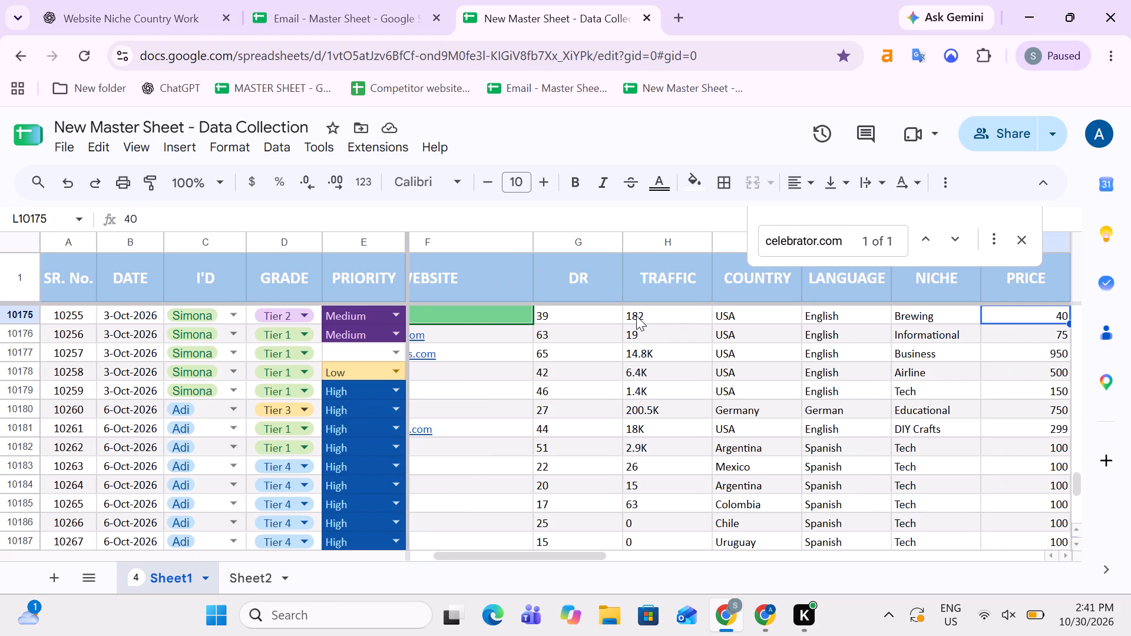
key("Right")
key("Right")
key("Right")
key("Right")
key("Right")
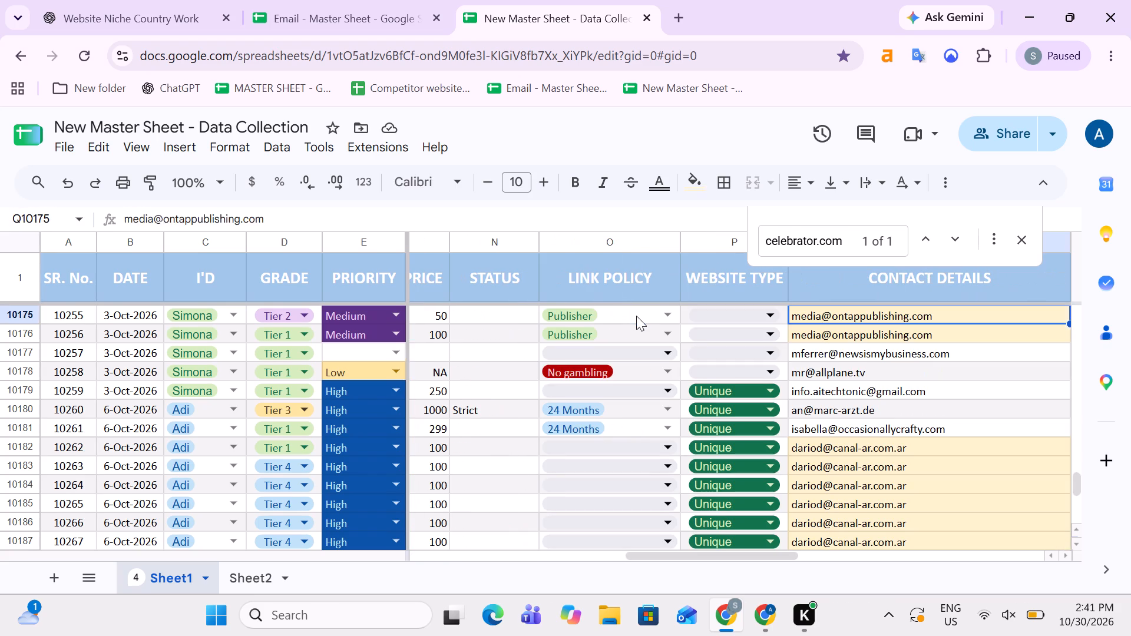
key("Left")
scroll(636, 316, "up", 1)
key("alt+Tab")
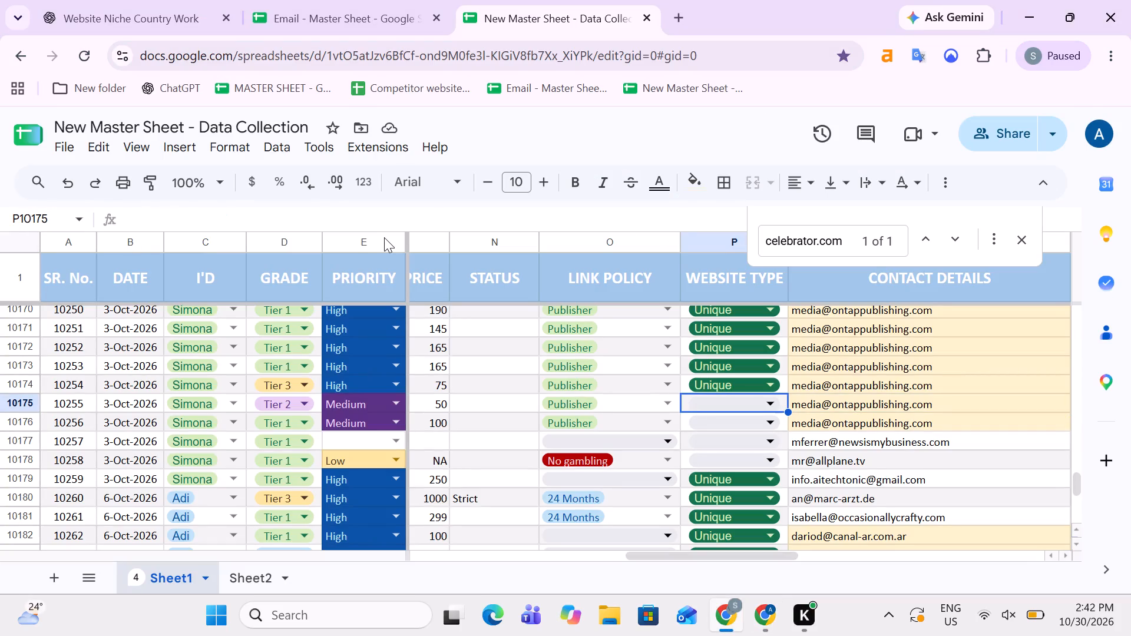
key("Left")
key("Left")
key("Left")
key("Left")
key("Left")
key("Left")
key("Left")
key("Left")
key("Left")
key("Left")
key("Left")
key("Left")
key("Left")
key("Left")
key("Right")
key("Right")
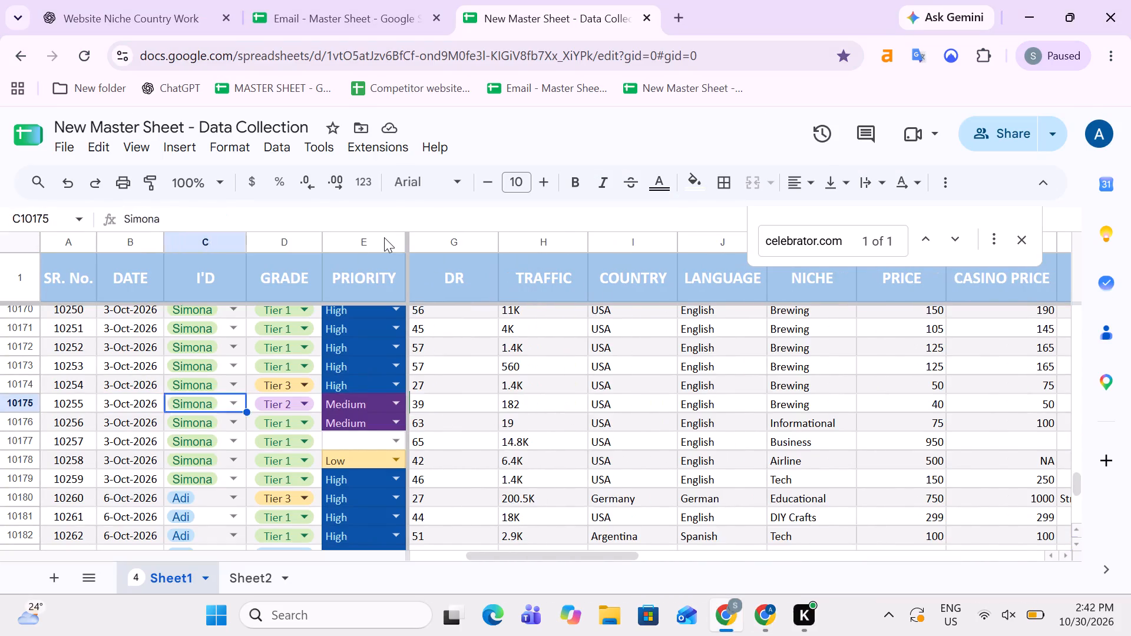
key("Right")
key("Right")
key("Right")
key("Left")
key("alt+Tab")
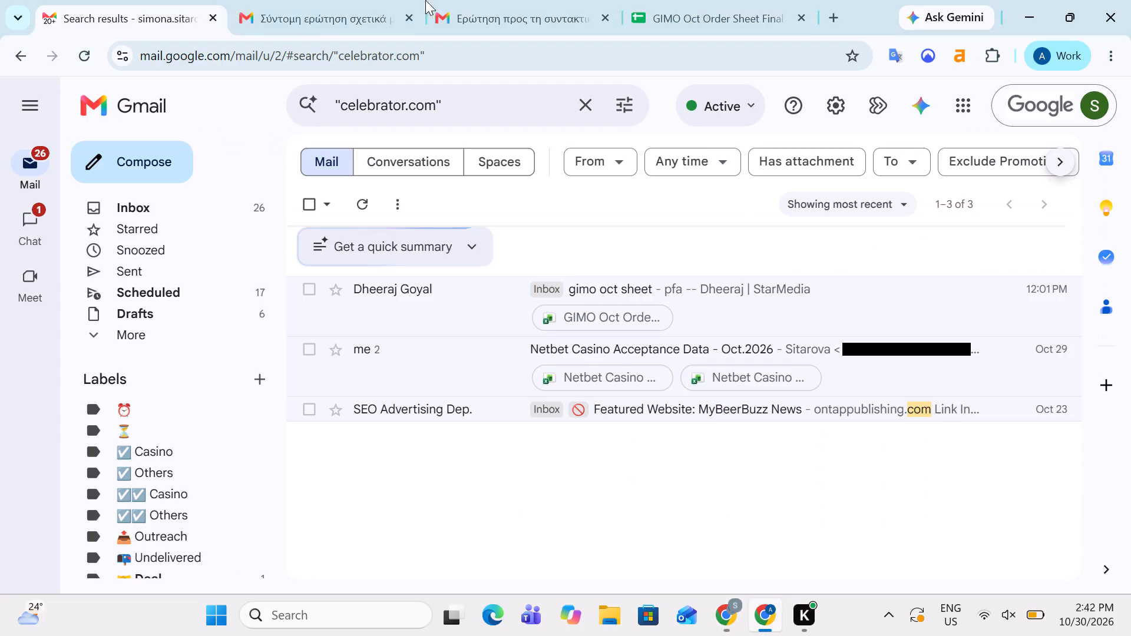
left_click(689, 0)
key("Right")
key("Right")
key("Right")
key("Right")
key("Right")
key("Right")
key("Right")
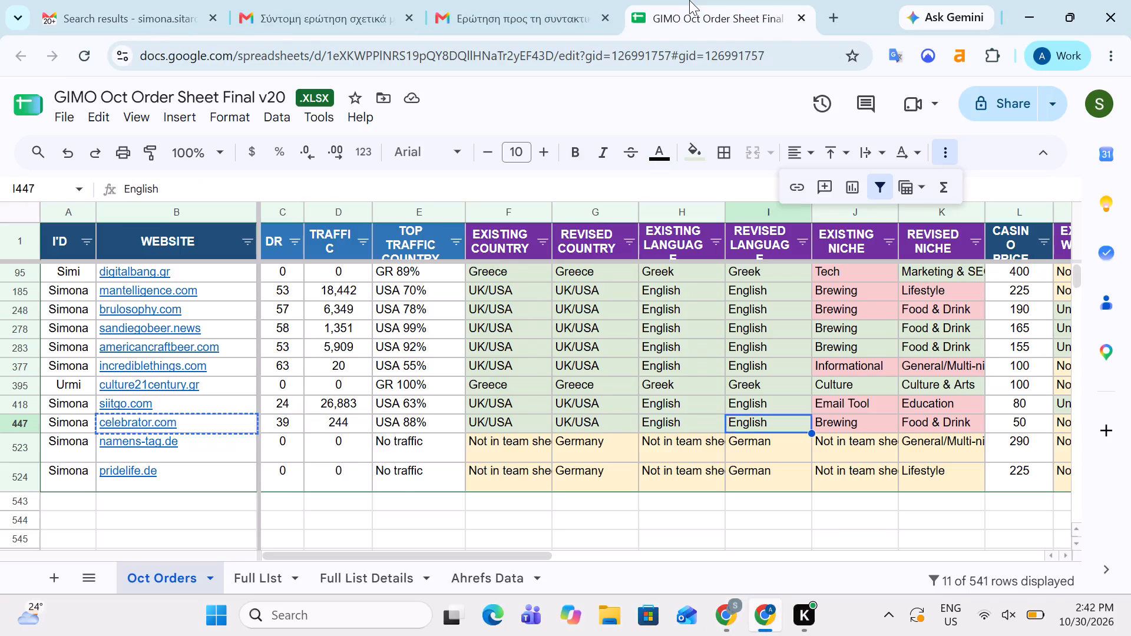
key("Right")
key("Right")
key("Right")
key("Right")
key("Right")
key("Right")
key("Left")
key("Right")
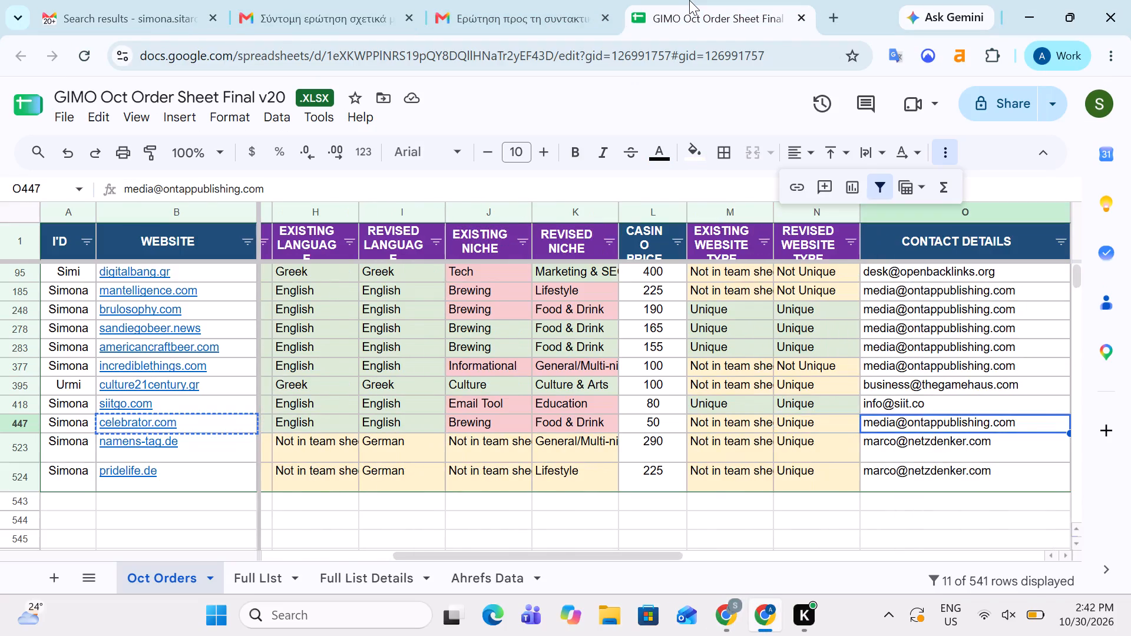
key("ctrl+c")
key("alt+Tab")
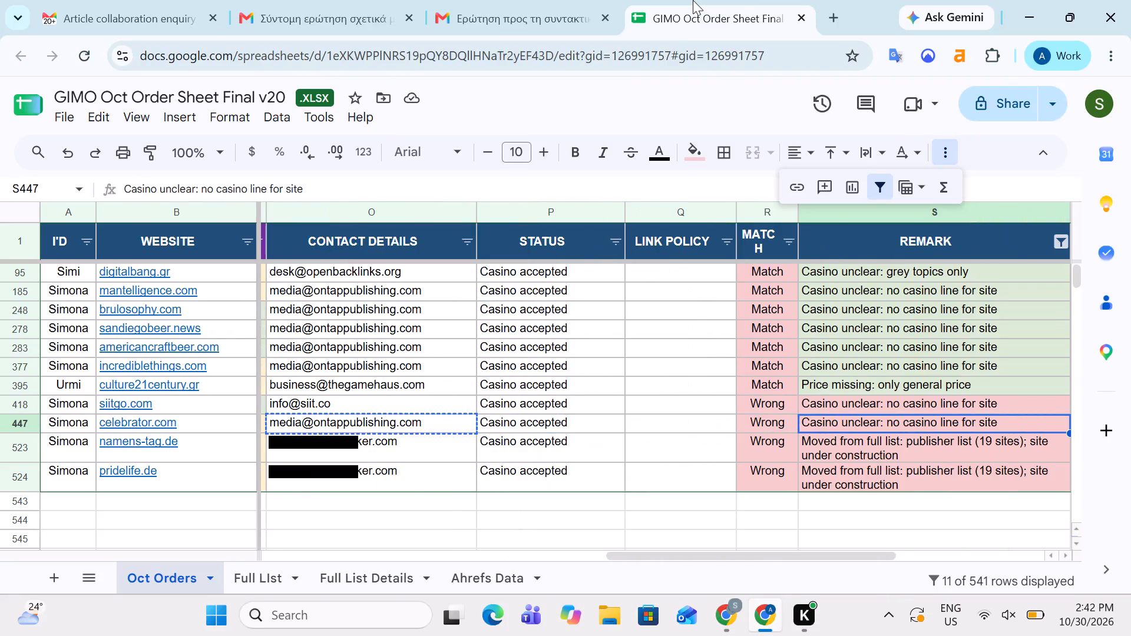
key("Right")
key("Left")
key("Left")
key("Left")
key("Left")
key("Left")
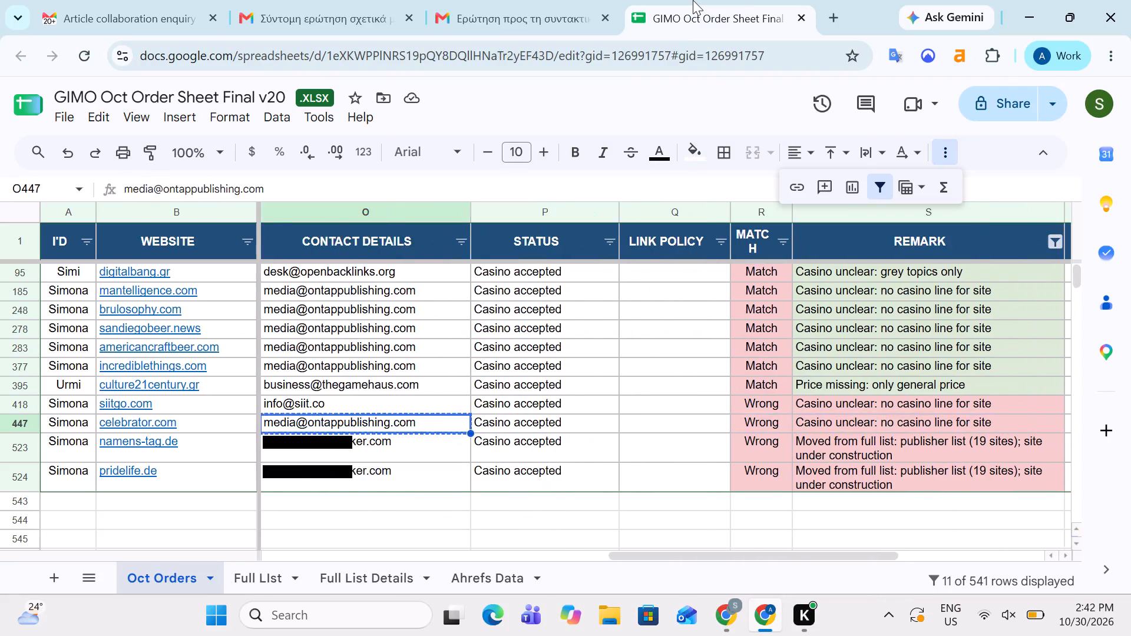
key("Left")
key("Right")
key("Right")
key("Right")
key("Right")
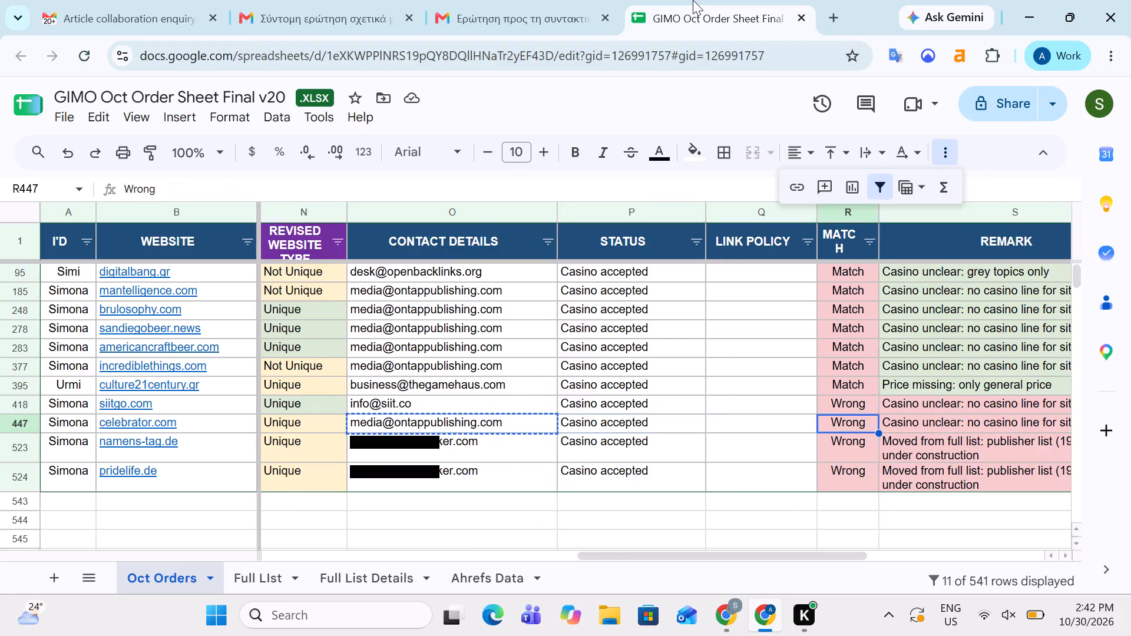
key("Right")
key("Right")
key("Right")
Set the Match column of the celebrator.com row to Match.
key("Left")
key("Left")
key("Left")
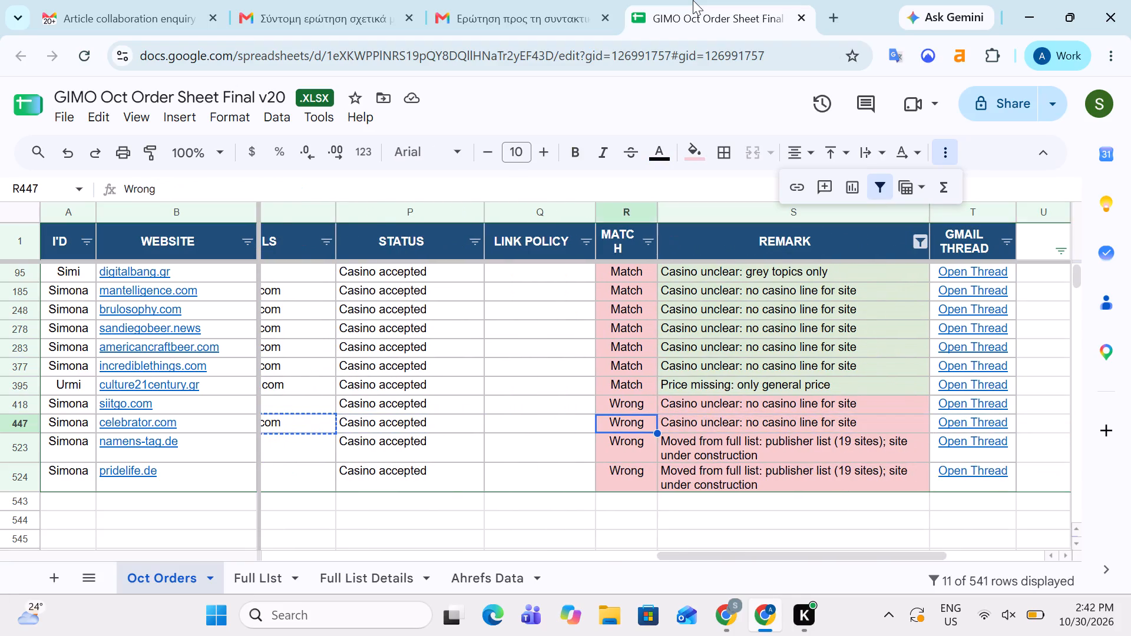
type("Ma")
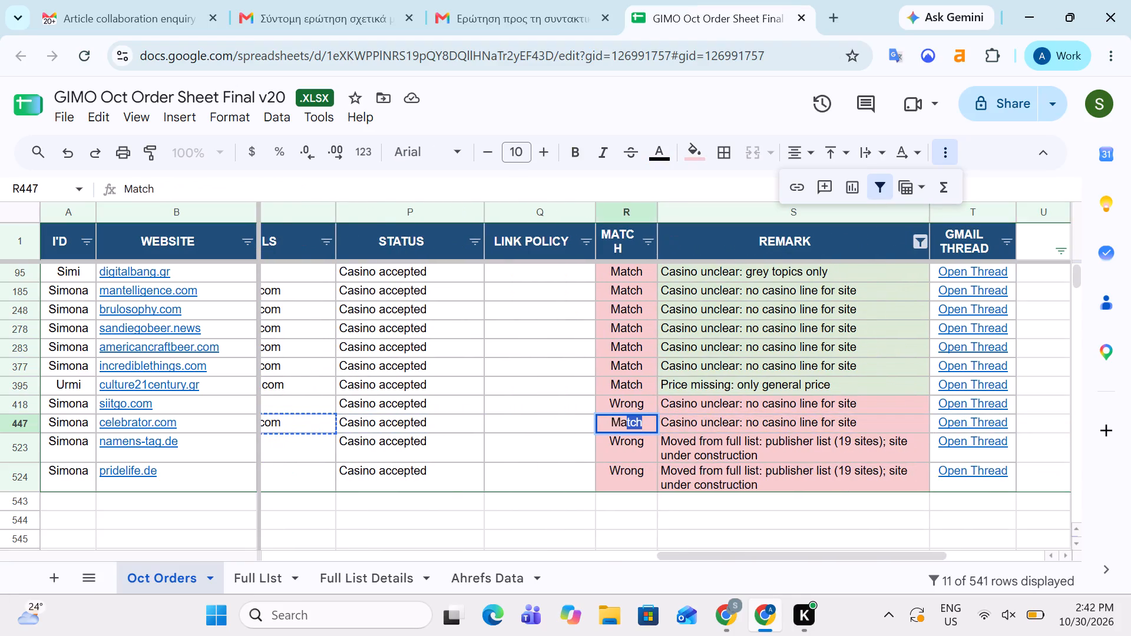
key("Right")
Open the fill colour choices for the celebrator.com row's Remark cell.
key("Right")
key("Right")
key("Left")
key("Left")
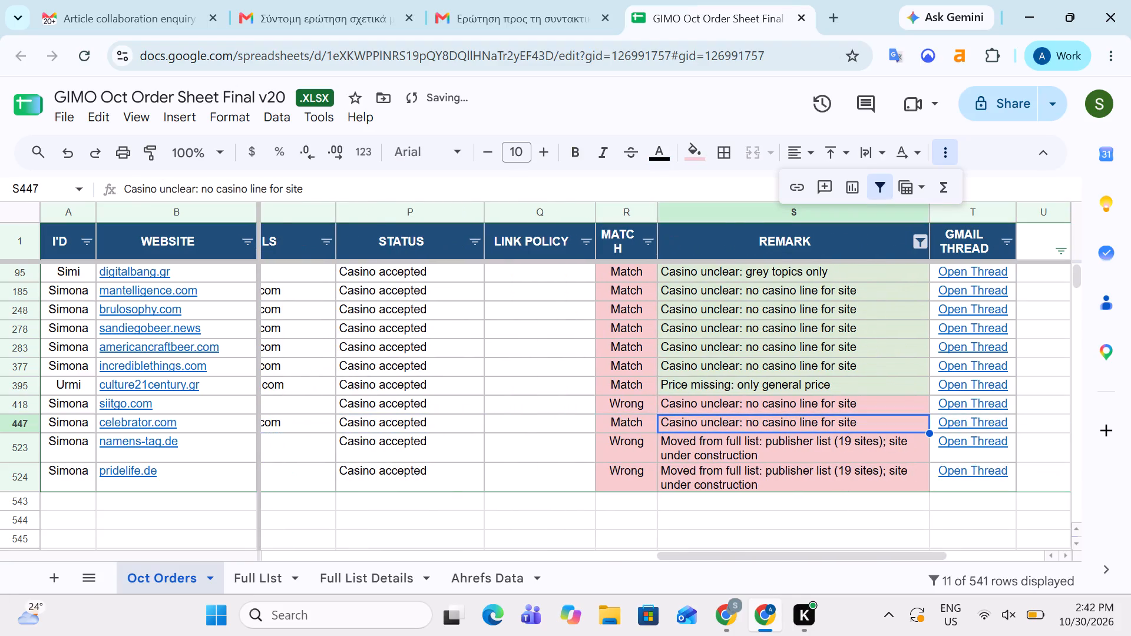
left_click(694, 152)
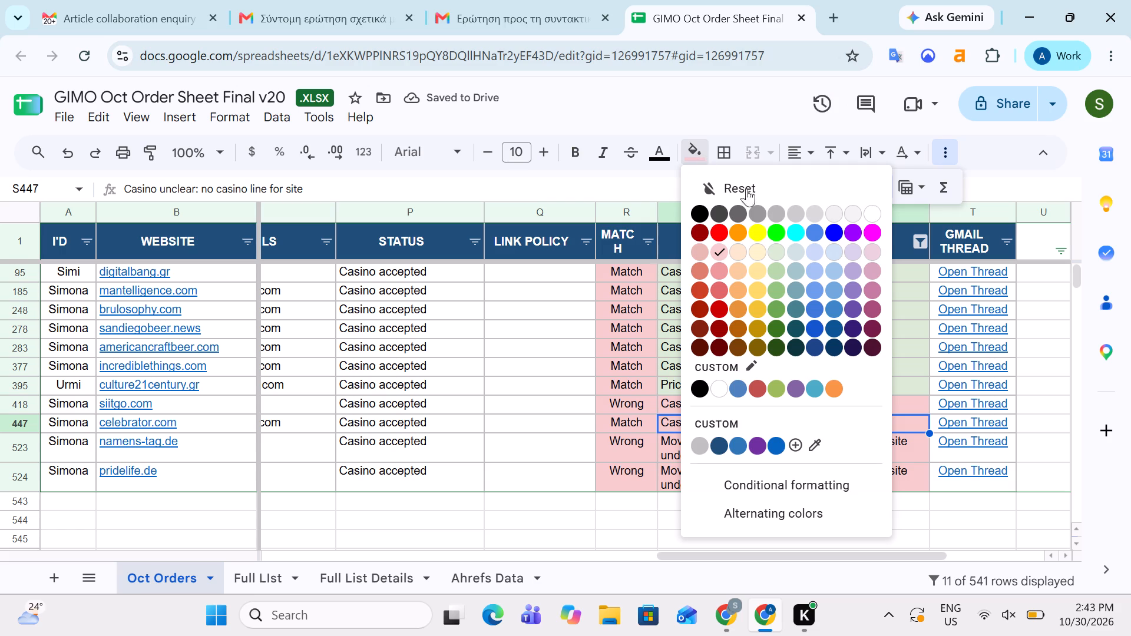
Fill the Remark cell of the celebrator.com row with light green 3.
left_click(772, 253)
key("Right")
key("Right")
key("Right")
key("Right")
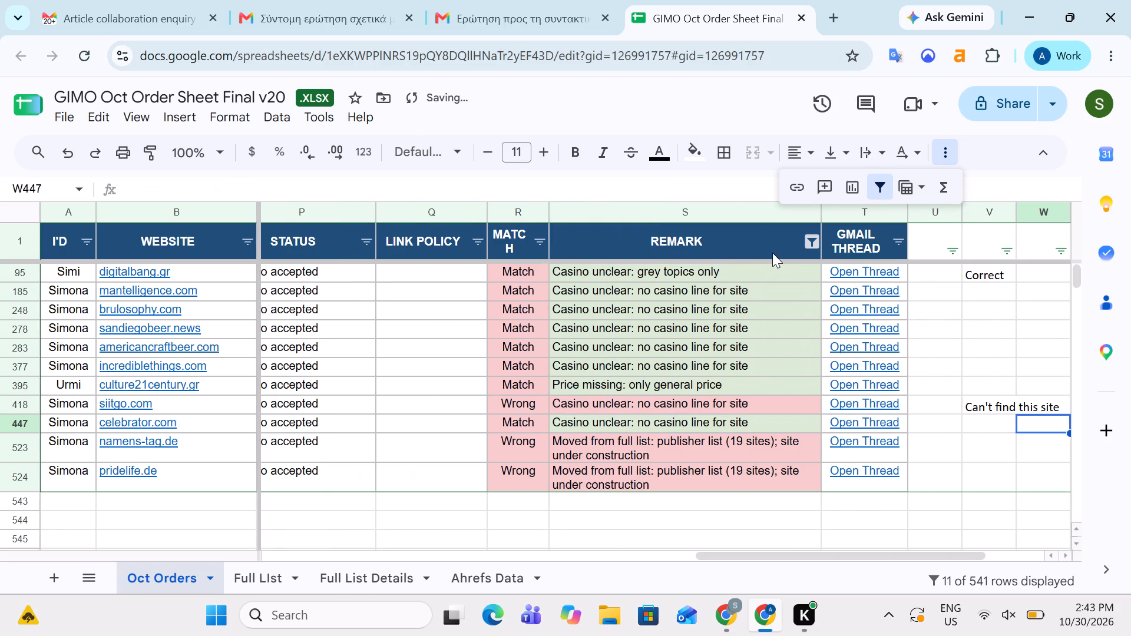
key("Left")
key("Left")
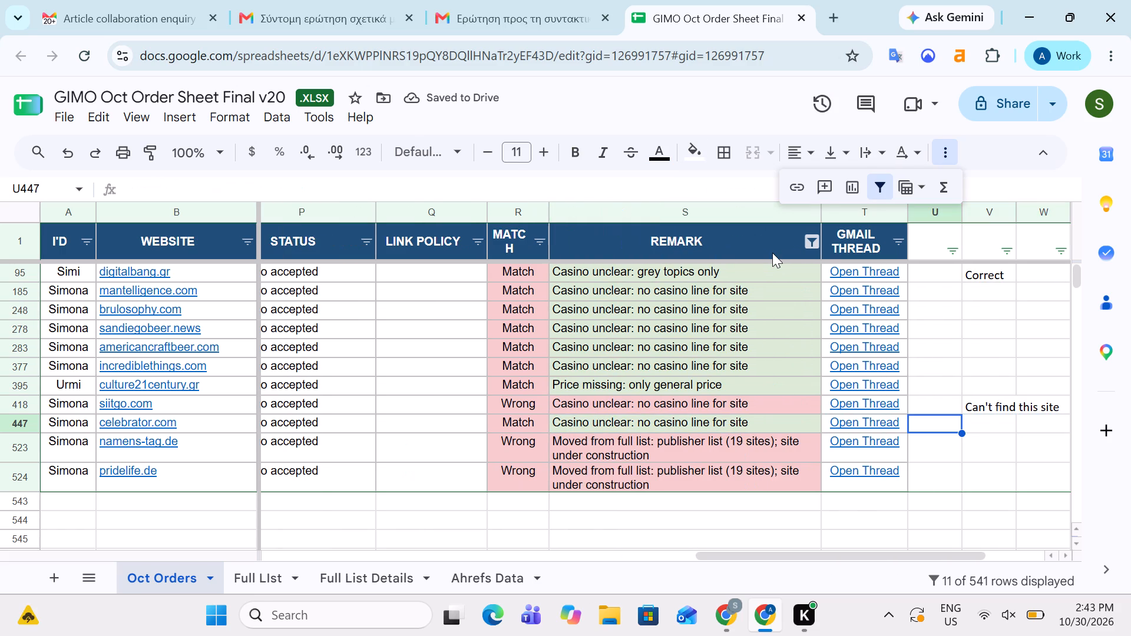
Delete the Correct note from column V of the digitalbang.gr row.
left_click(997, 267)
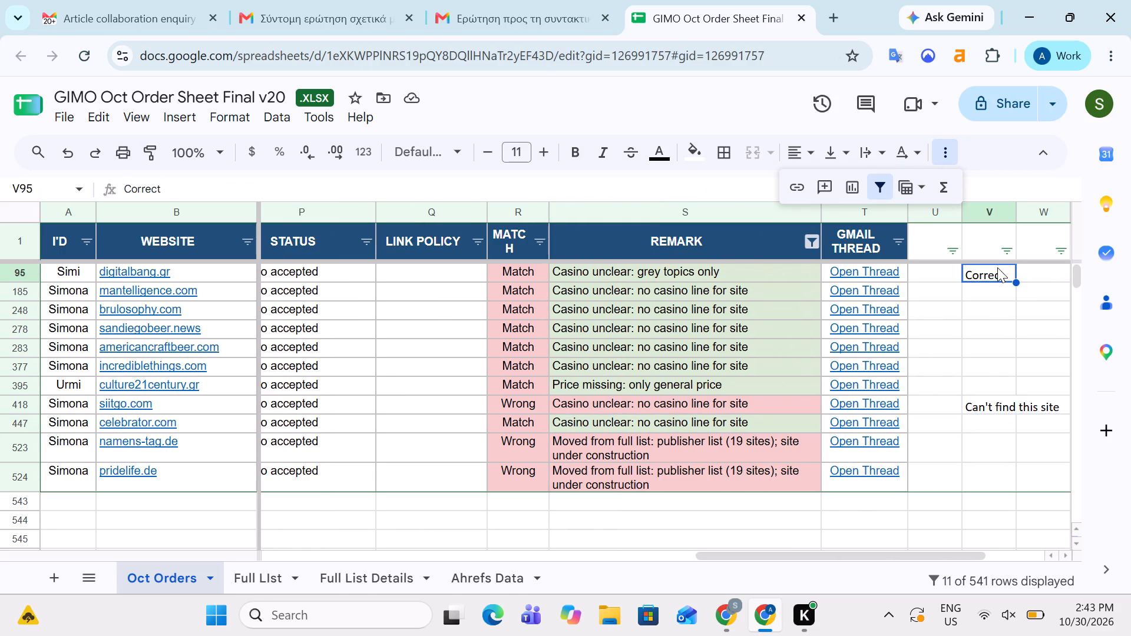
key("BackSpace")
Go to the namens-tag.de row and check its remark and Gmail thread cells.
key("Down")
key("Down")
key("Down")
key("Down")
key("Down")
key("Down")
key("Down")
key("Down")
key("Down")
key("Down")
key("Left")
key("Left")
key("Left")
key("Left")
key("Left")
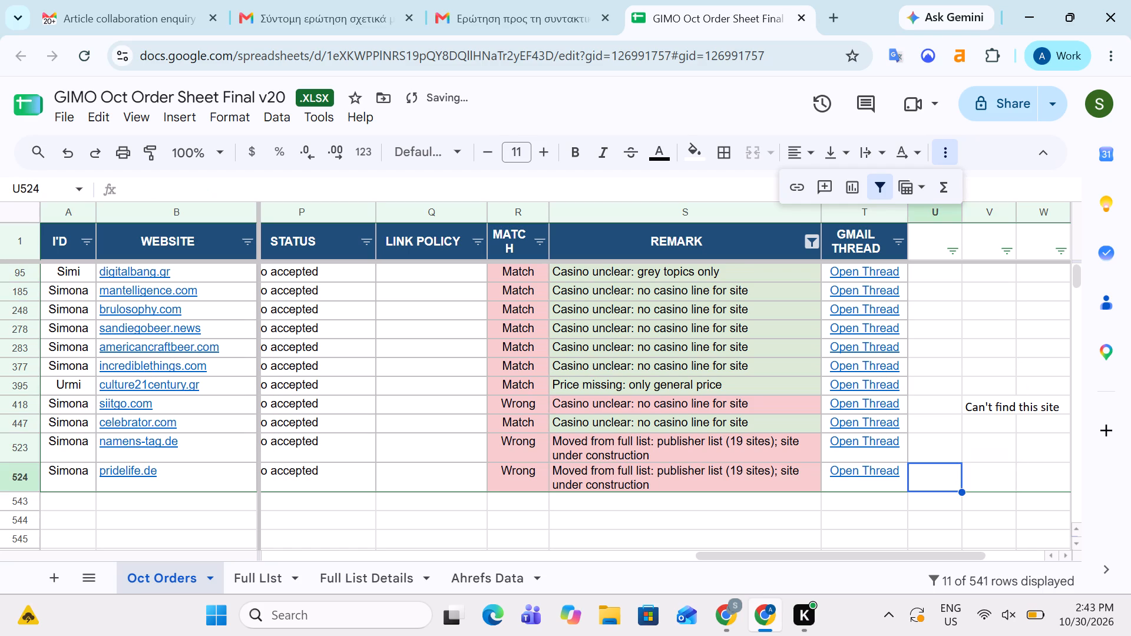
key("Up")
key("Right")
key("Right")
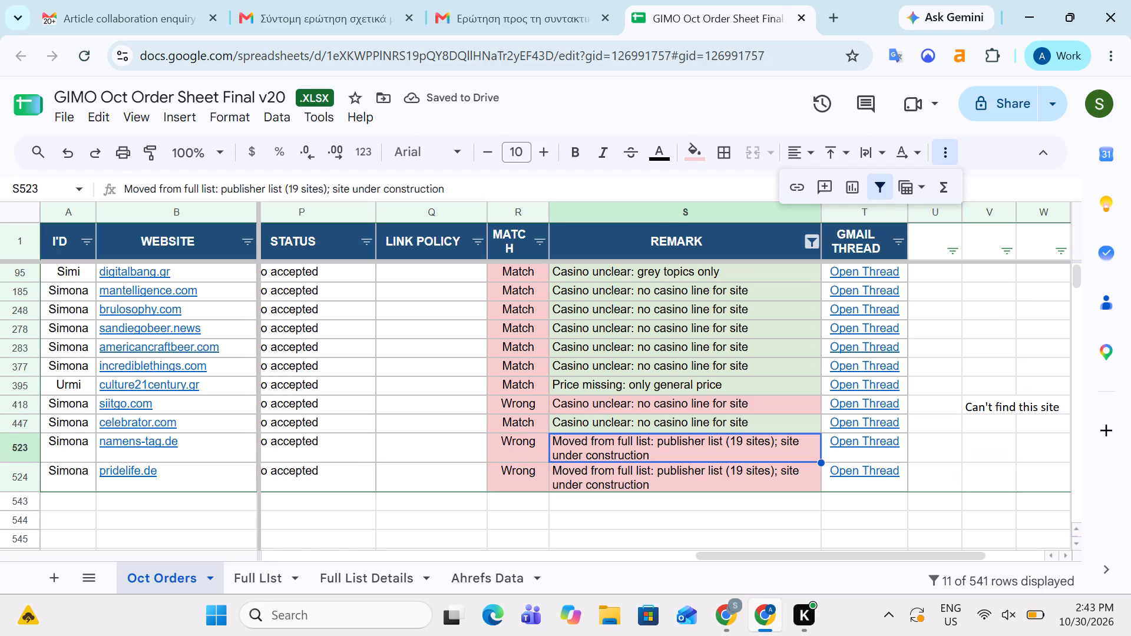
key("Right")
key("Left")
key("Right")
Copy the namens-tag.de website name and search for it in the New Master Sheet - Data Collection spreadsheet.
key("Left")
key("Left")
key("Left")
key("Left")
key("Left")
key("Left")
key("Left")
key("Left")
key("Left")
key("Left")
key("Left")
key("Left")
key("Left")
key("Left")
key("Left")
key("Left")
key("Left")
key("Left")
key("Left")
key("Left")
key("Right")
key("ctrl+c")
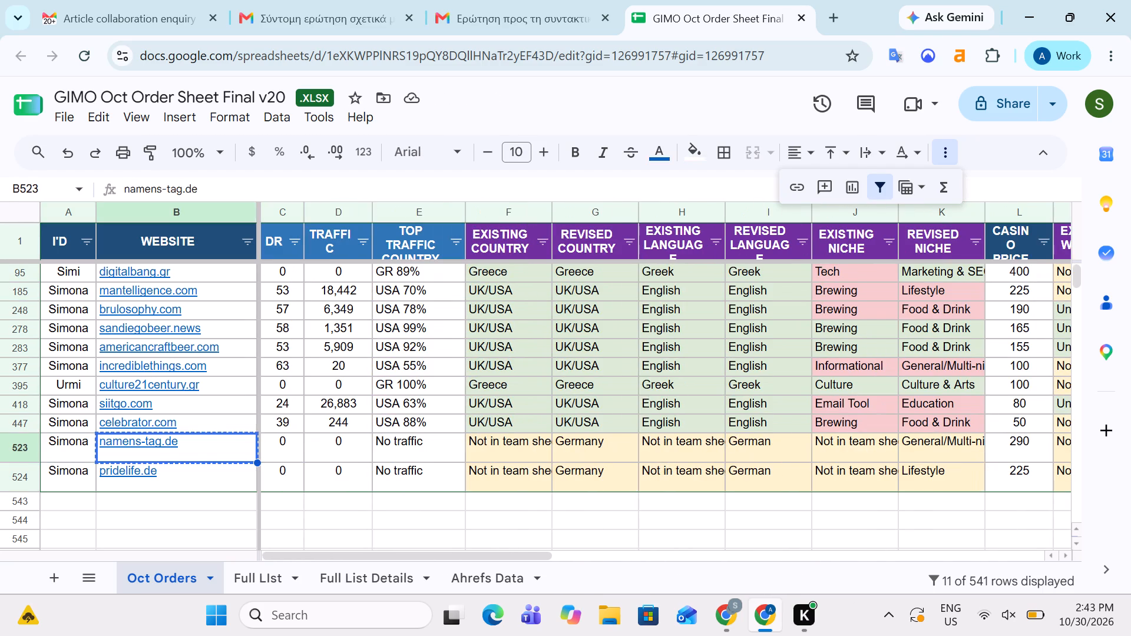
key("alt+Tab")
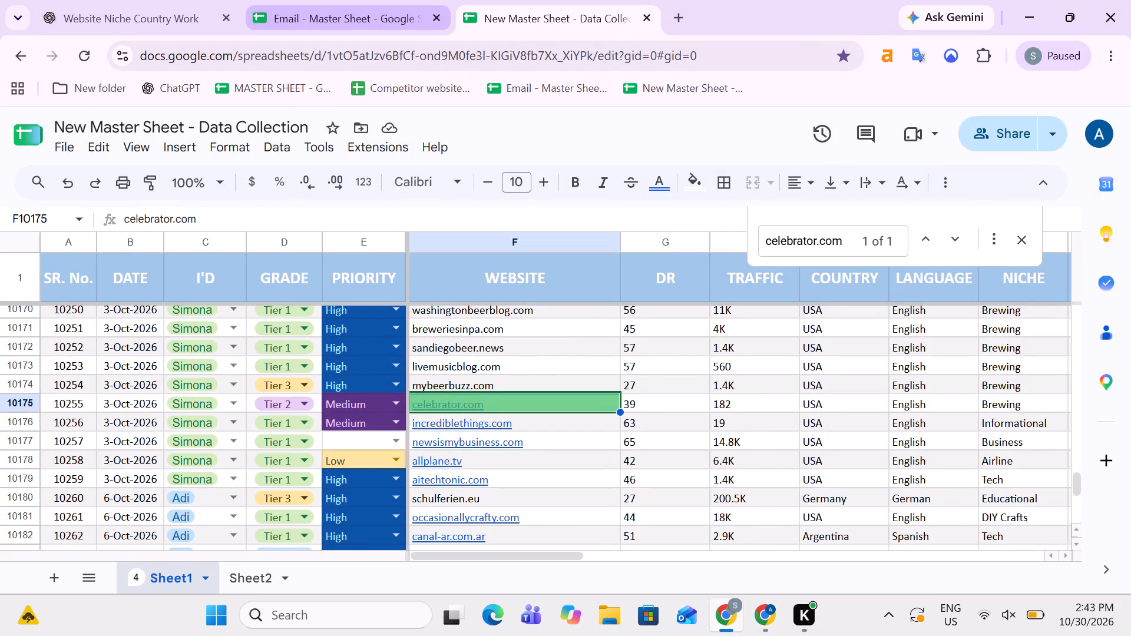
triple_click(841, 245)
key("ctrl+v")
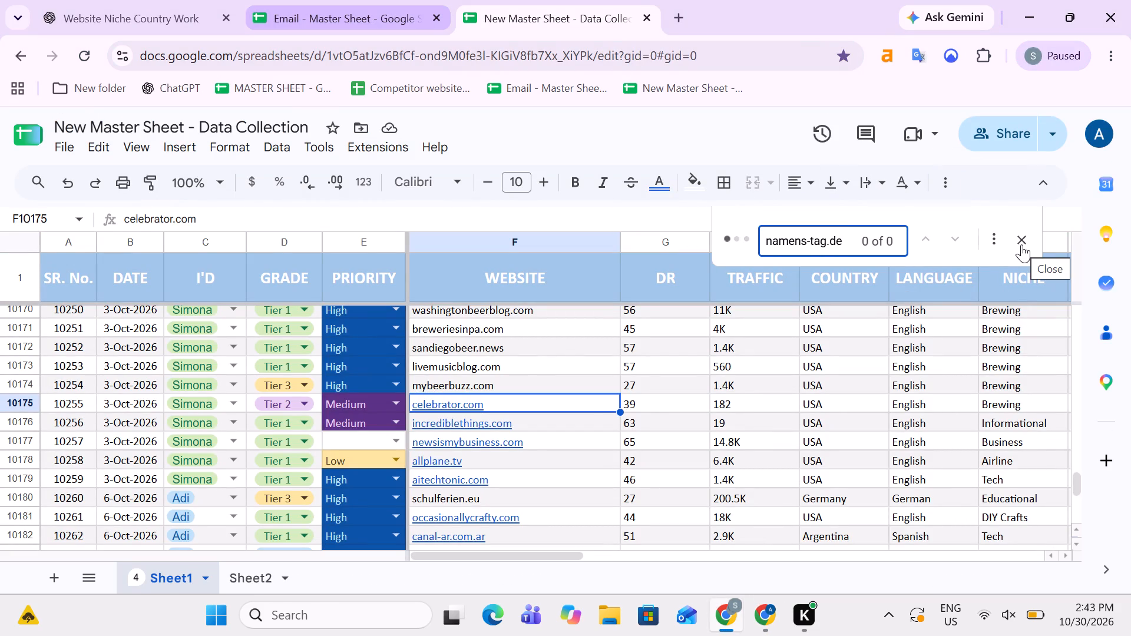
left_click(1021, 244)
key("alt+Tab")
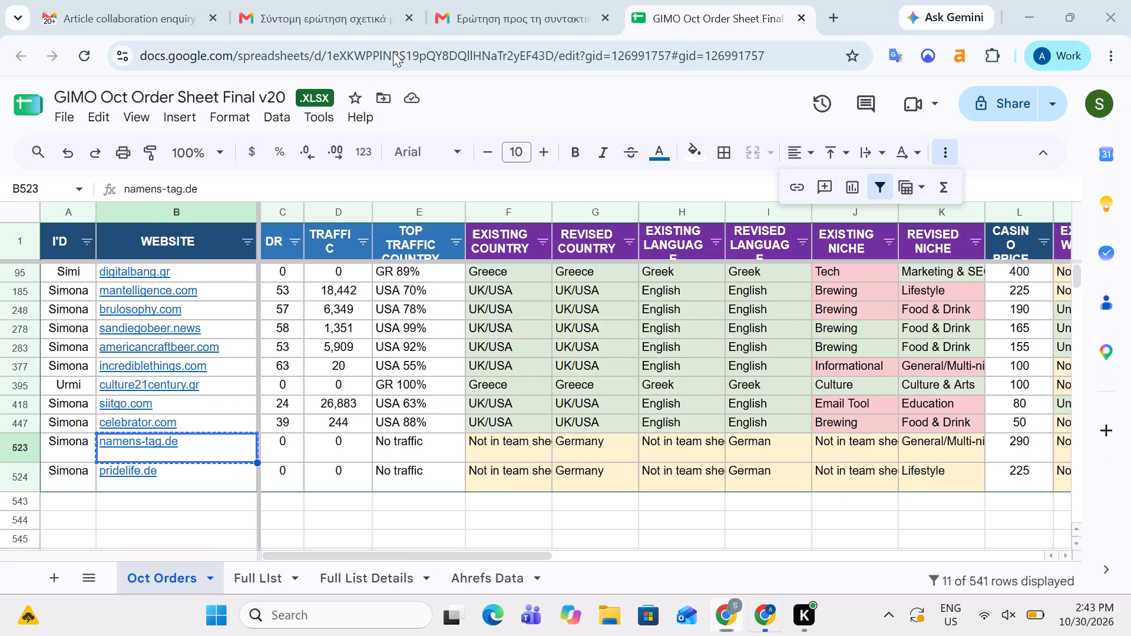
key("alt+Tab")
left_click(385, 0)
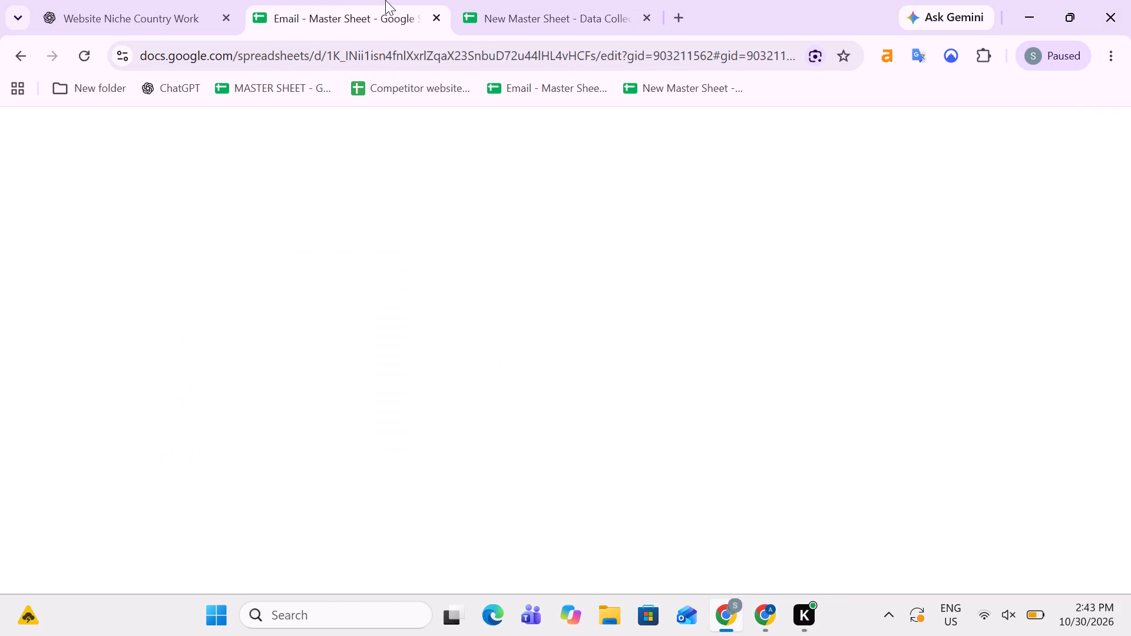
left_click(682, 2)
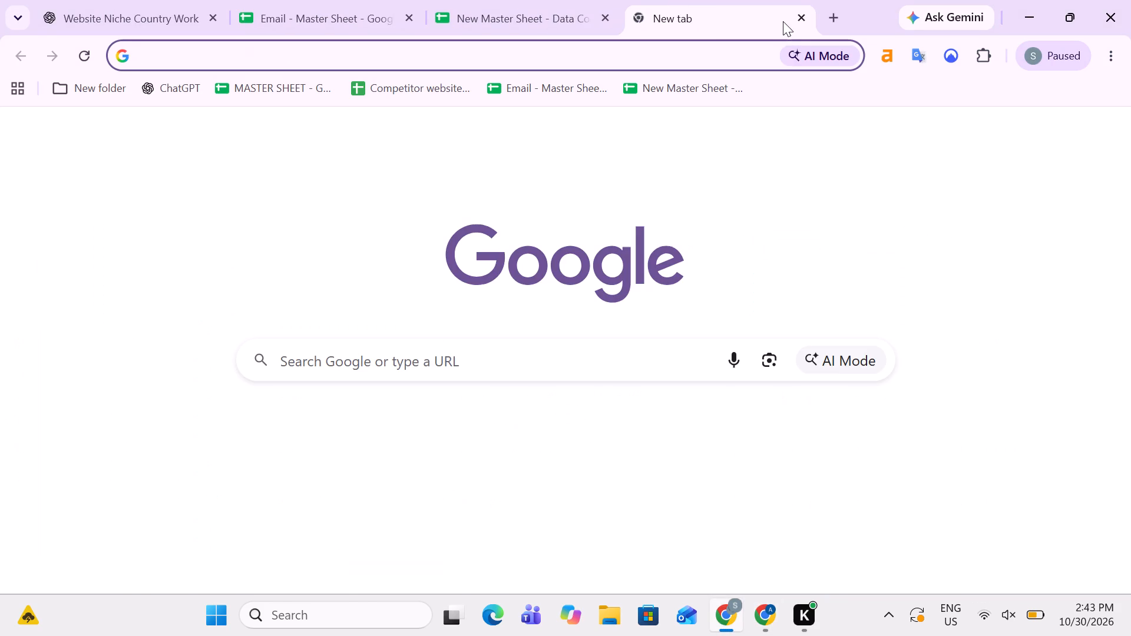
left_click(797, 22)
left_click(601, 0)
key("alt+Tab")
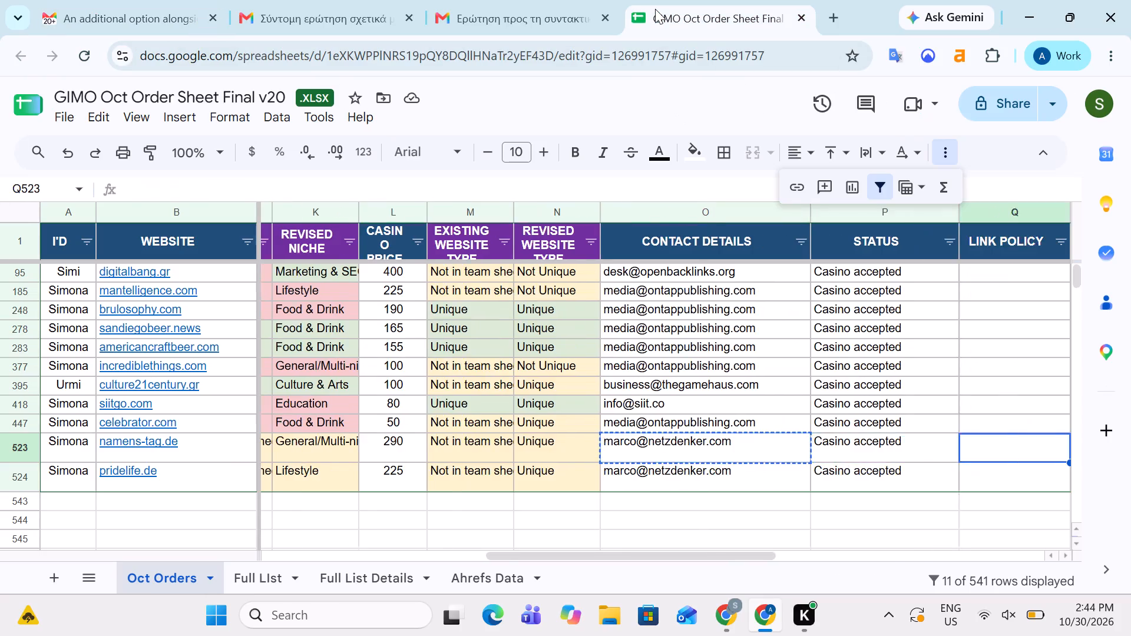
key("Right")
key("Right")
key("Right")
key("Right")
key("Right")
key("Left")
key("Left")
key("Left")
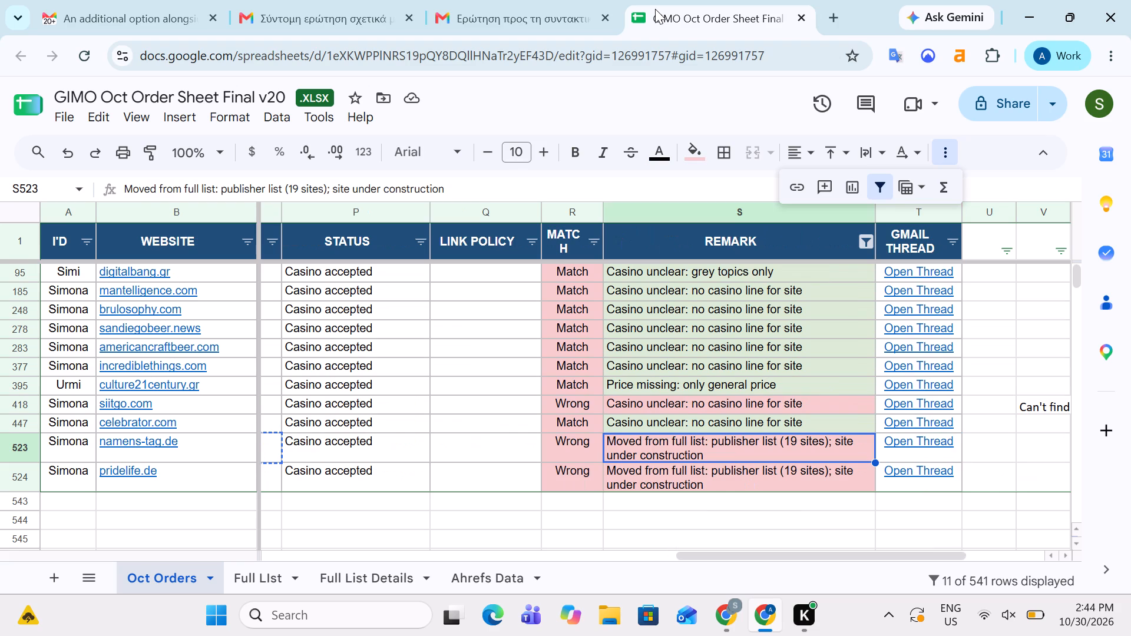
key("Left")
key("Right")
key("Left")
key("Right")
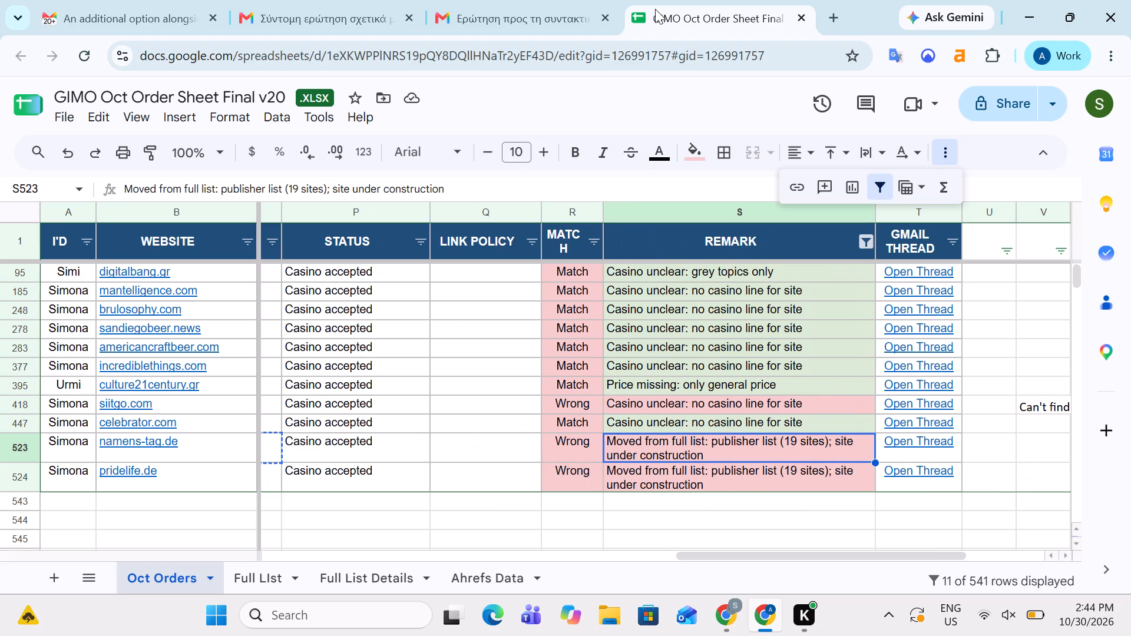
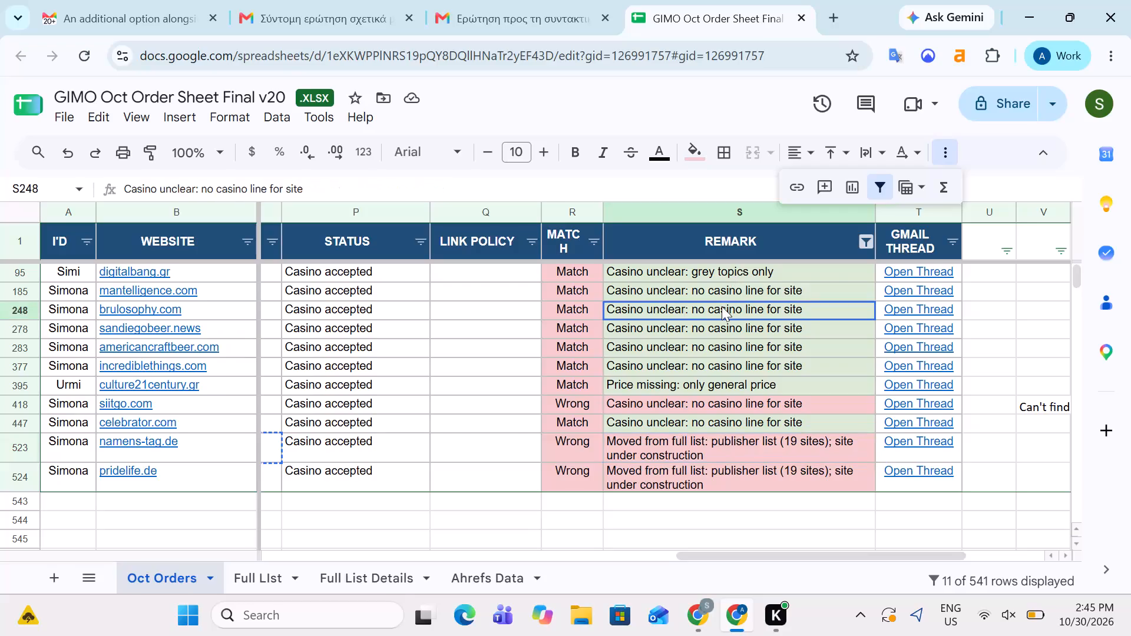
Review the Match and Remark cells of the mantelligence.com and digitalbang.gr rows.
key("Up")
key("Left")
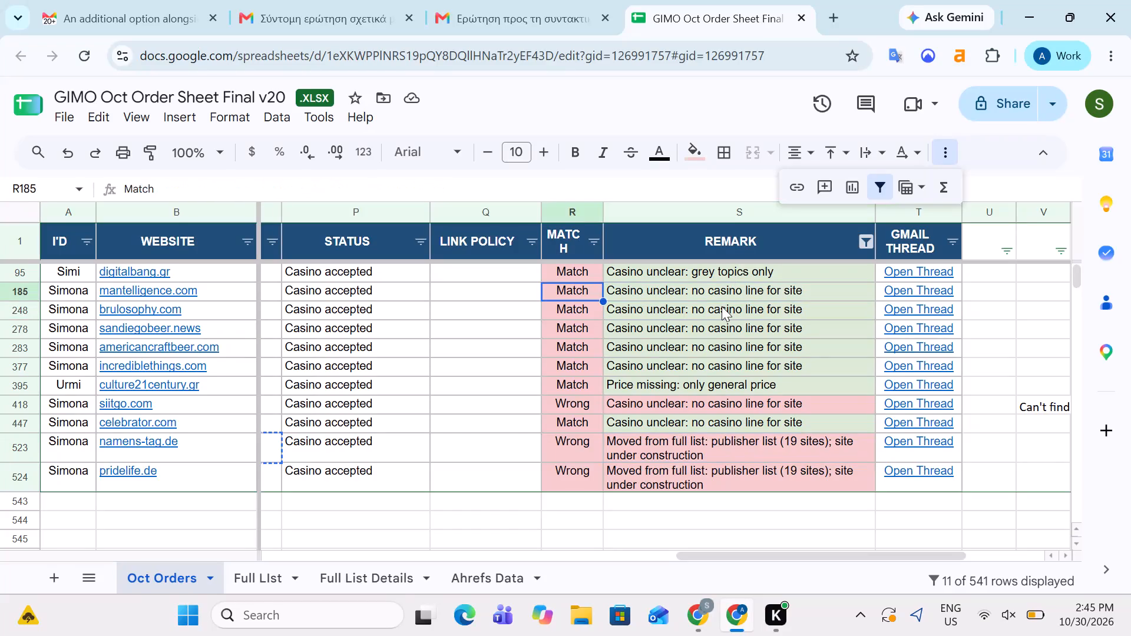
key("Left")
key("Left")
key("Right")
key("Right")
key("Right")
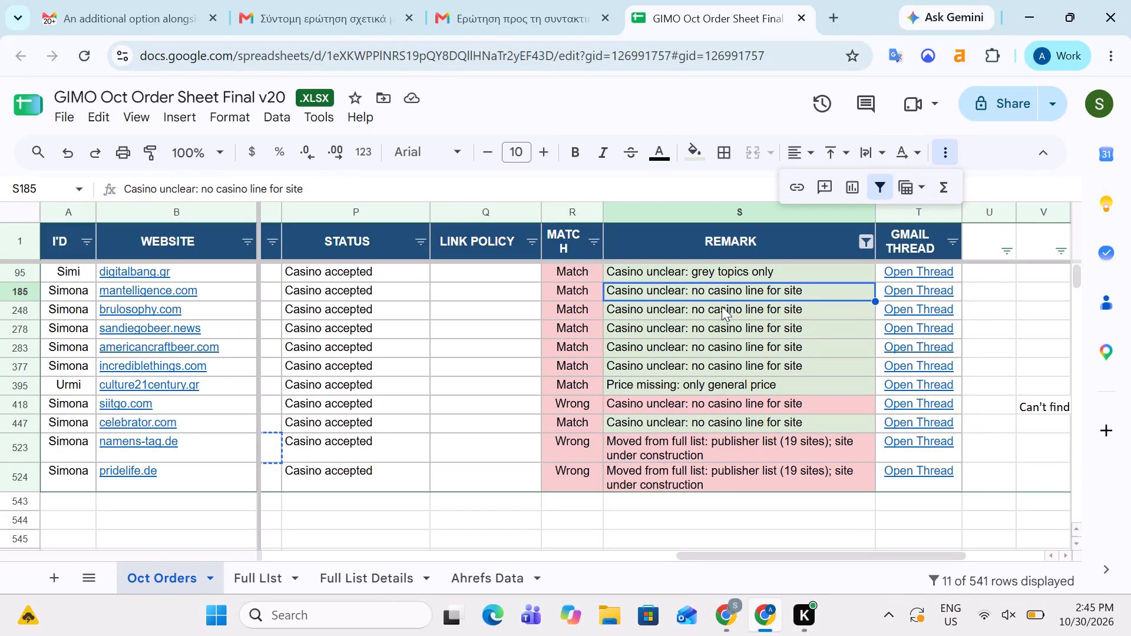
key("Left")
key("Left")
key("Up")
key("Right")
key("Right")
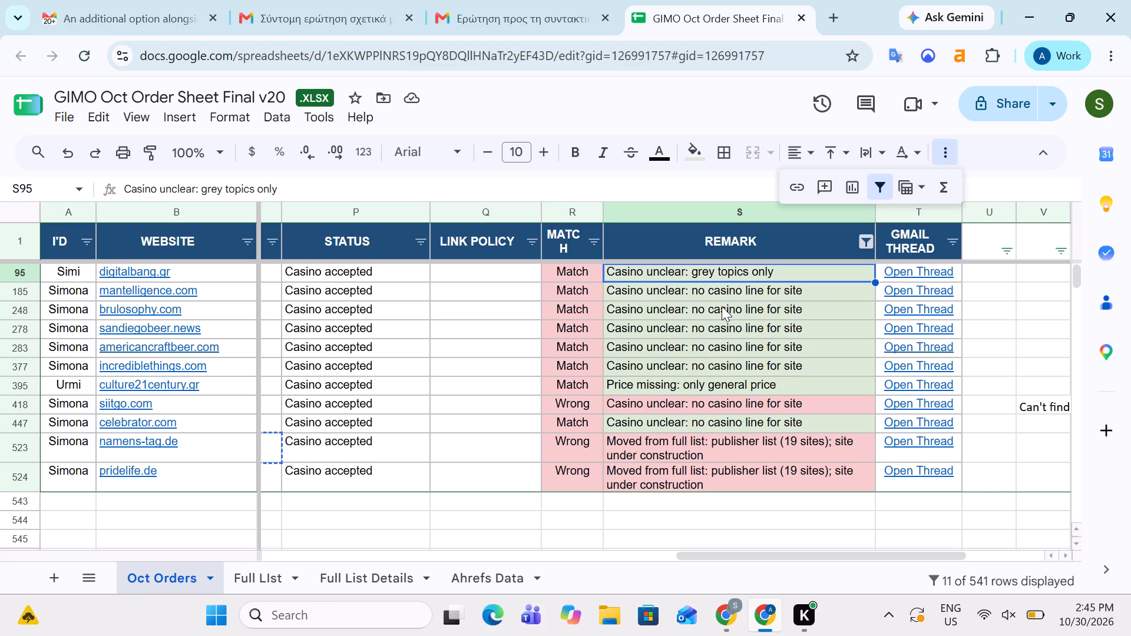
key("Left")
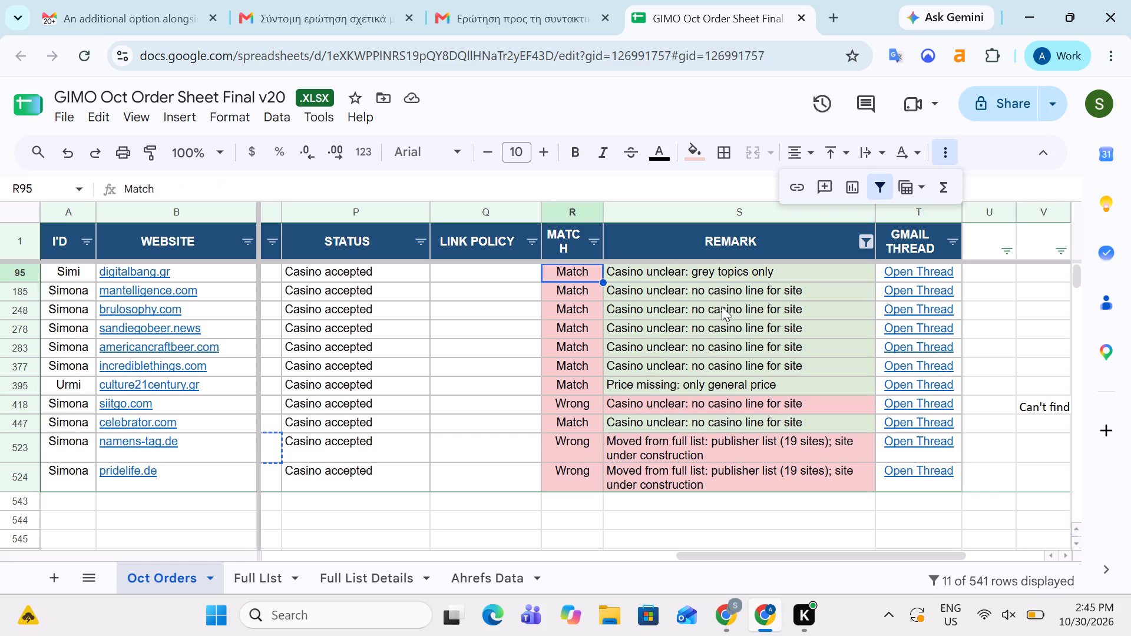
Go to the siitgo.com row and check its match verdict, remark, website name and traffic data.
key("Down")
key("Down")
key("Down")
key("Down")
key("Down")
key("Down")
key("Down")
key("Right")
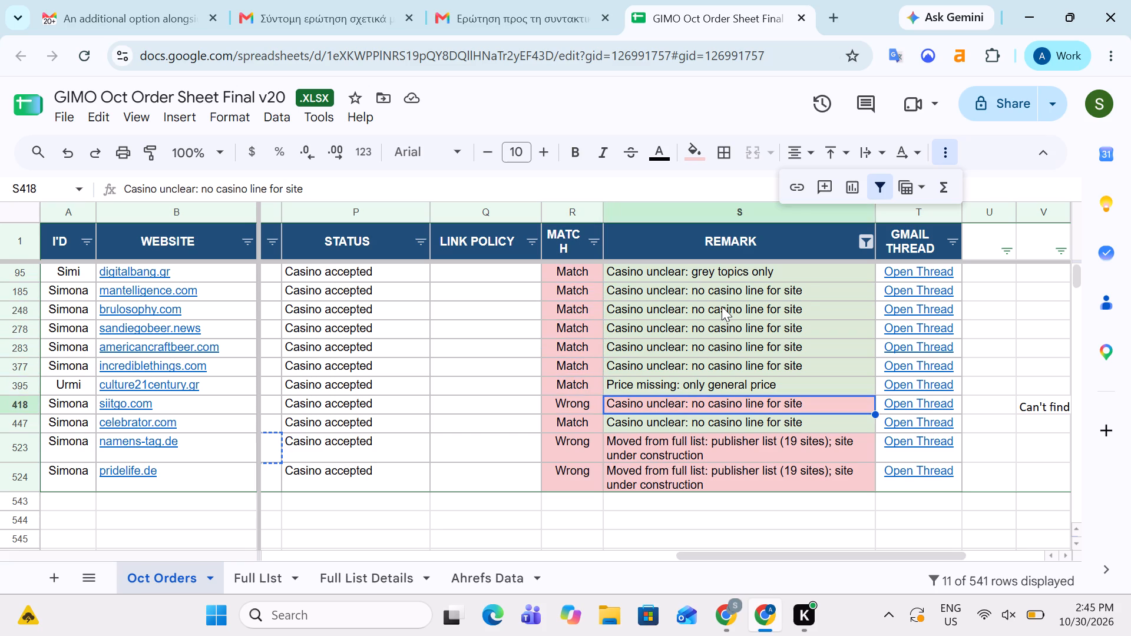
key("Left")
key("Left")
key("Left")
key("Left")
key("Left")
key("Left")
key("Left")
key("Left")
key("Left")
key("Left")
key("Left")
key("Left")
key("Left")
key("Left")
key("Left")
key("Left")
key("Left")
key("Left")
key("Left")
key("Left")
key("Right")
key("Right")
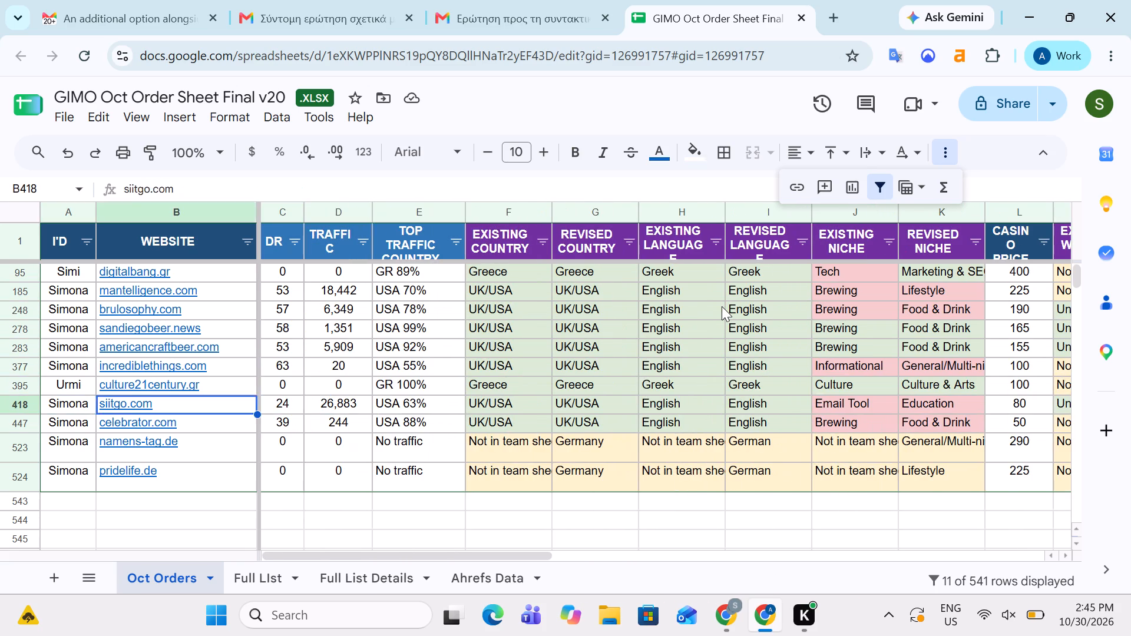
key("Left")
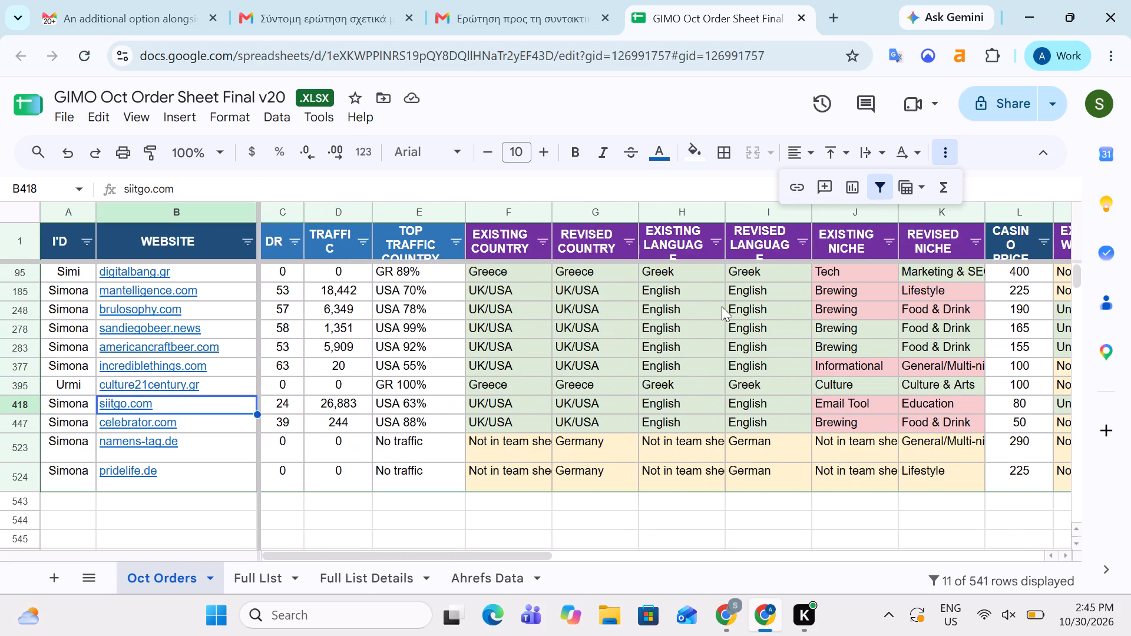
key("Right")
key("Left")
key("Right")
key("Right")
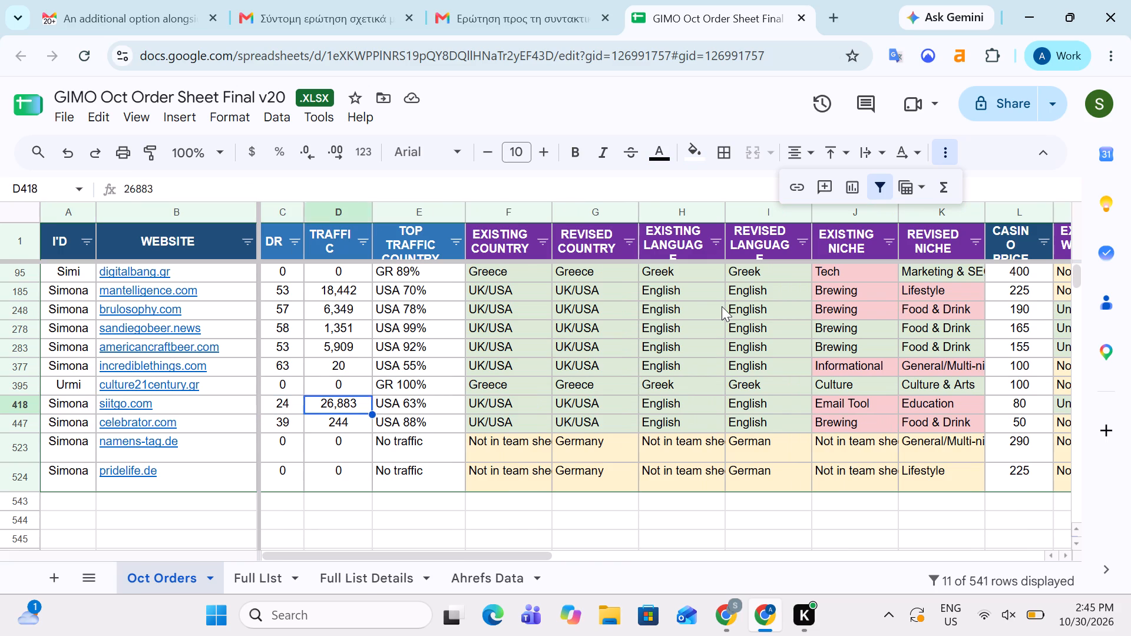
key("Right")
key("Right")
key("Right")
key("Right")
key("Right")
key("Right")
key("Right")
key("Right")
key("Right")
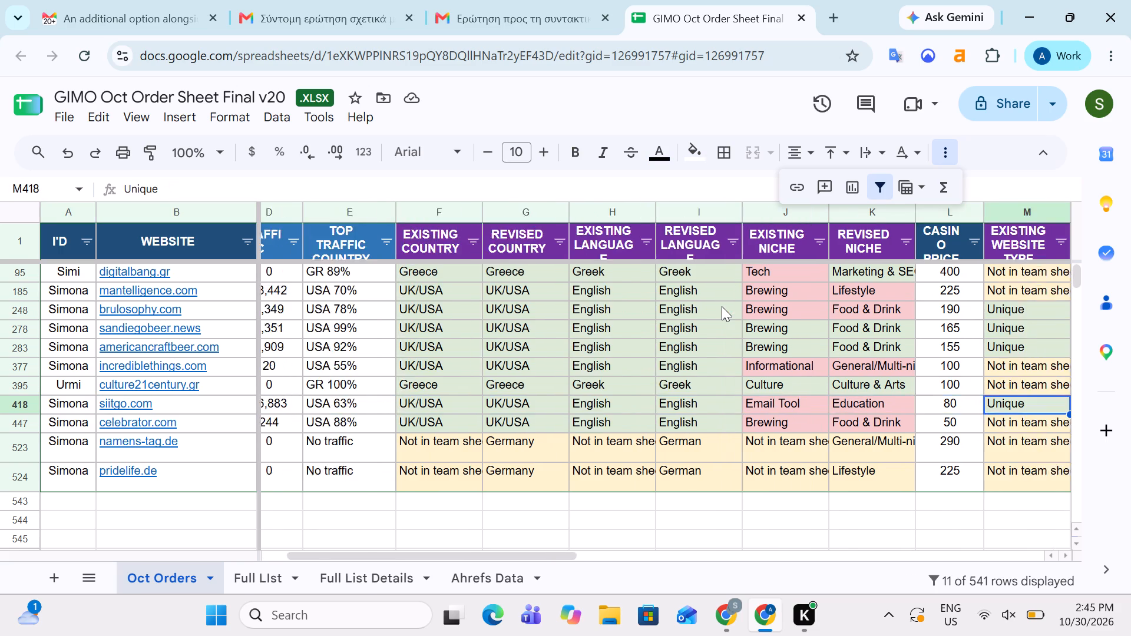
key("Right")
key("Right")
key("Right")
key("Left")
key("Left")
key("Right")
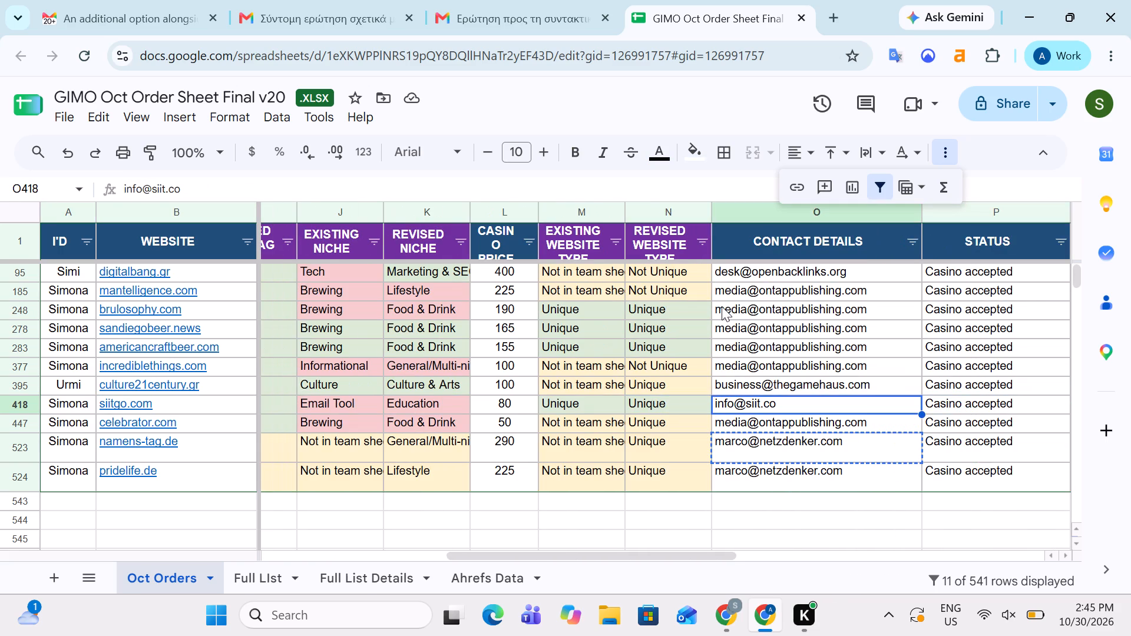
key("ctrl+c")
left_click(147, 0)
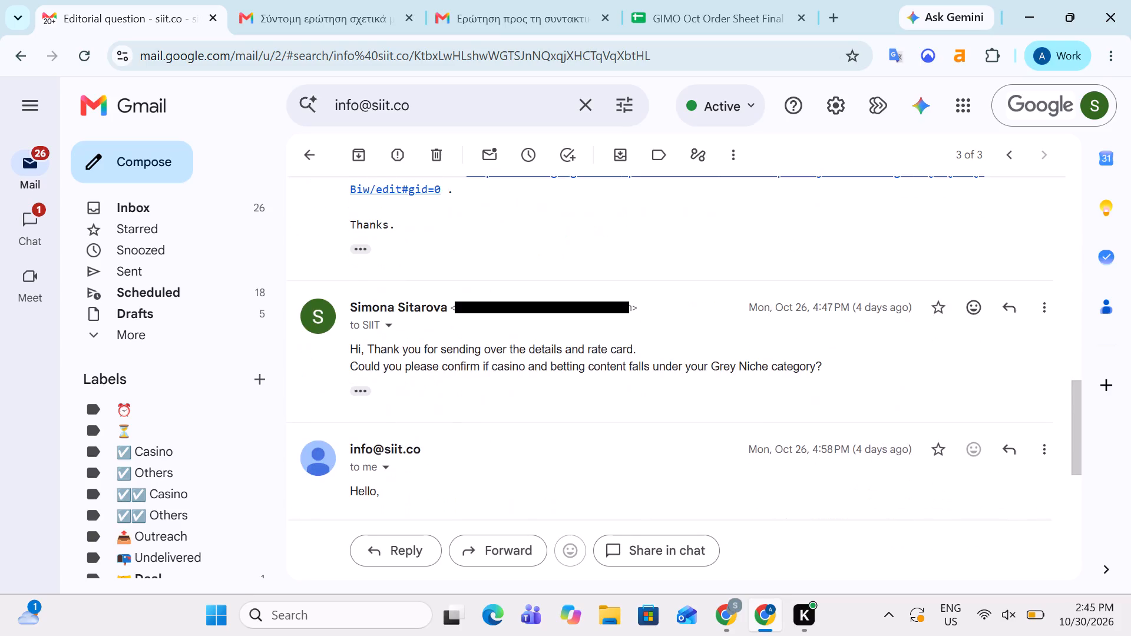
scroll(492, 344, "up", 1)
left_click(627, 246)
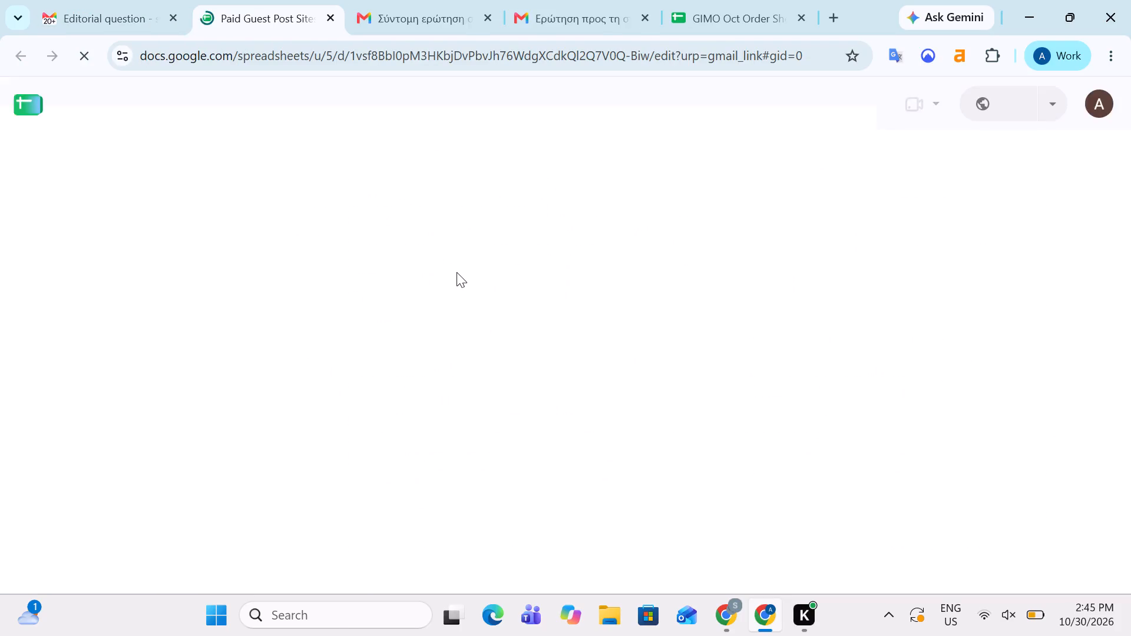
scroll(447, 363, "down", 3)
scroll(447, 363, "up", 1)
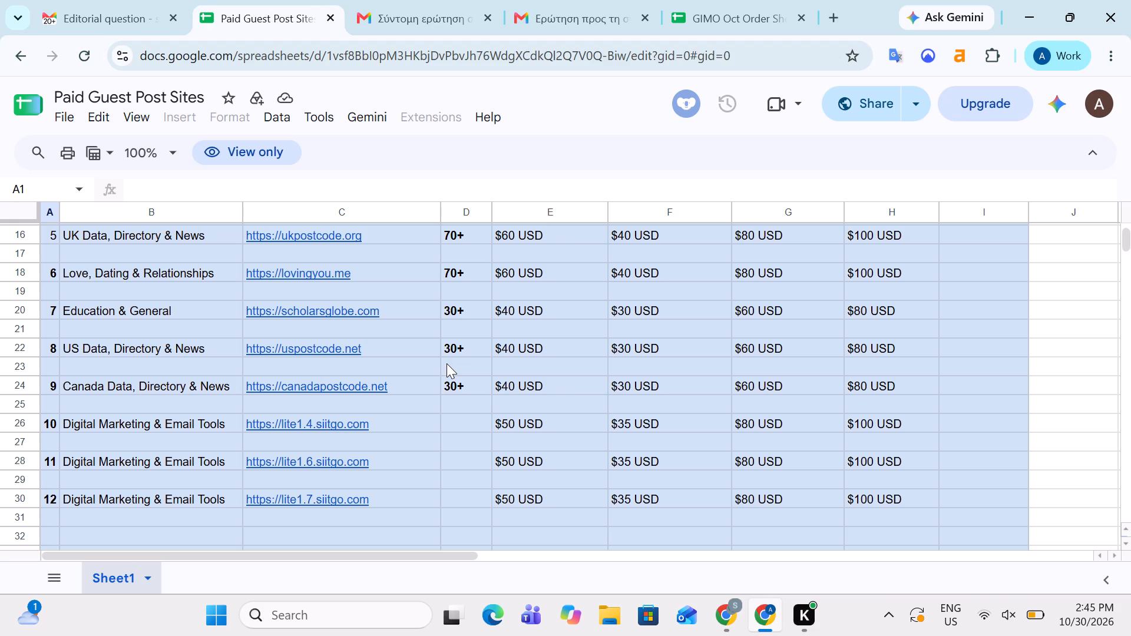
scroll(447, 363, "up", 7)
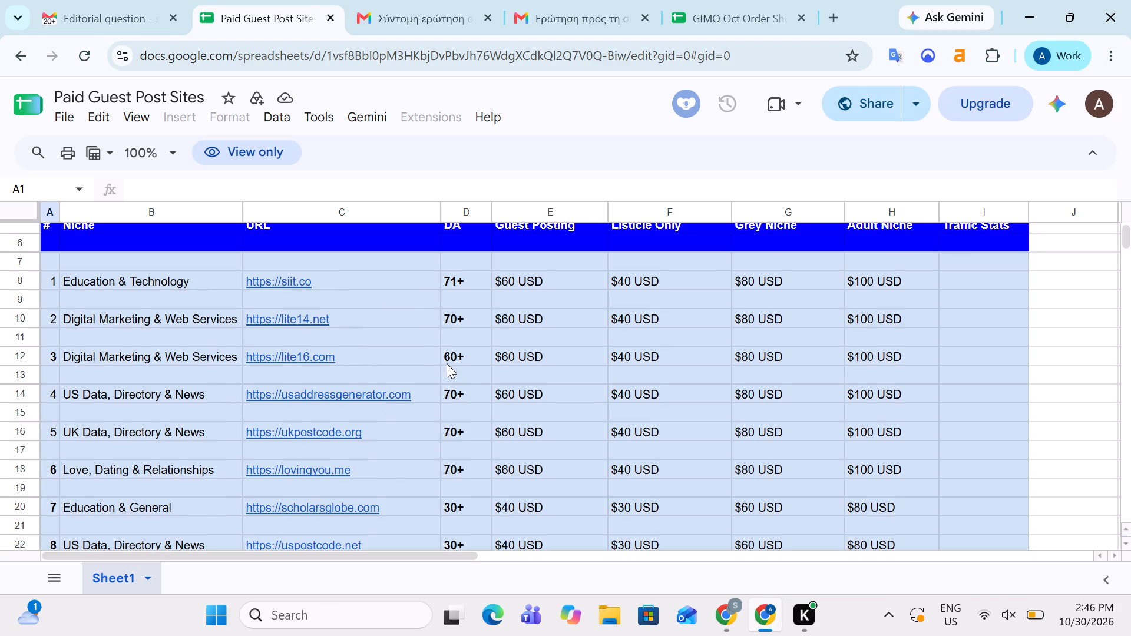
Return to the GIMO Oct Order Sheet and recheck the siitgo.com row against the publisher list.
key("alt+Tab")
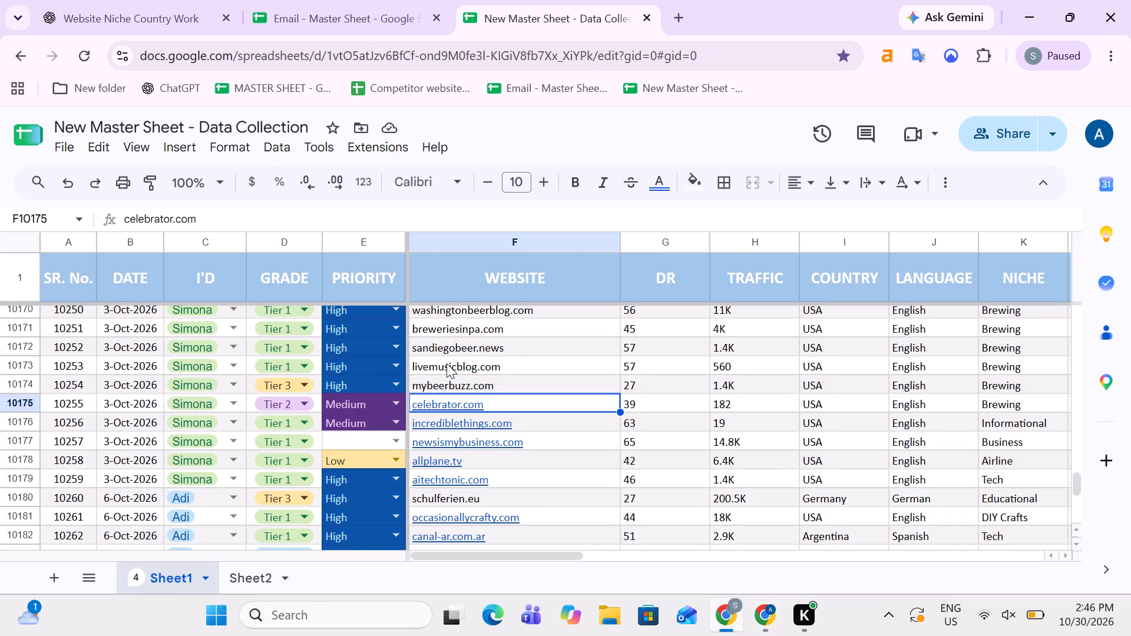
key("alt+Tab")
left_click(722, 1)
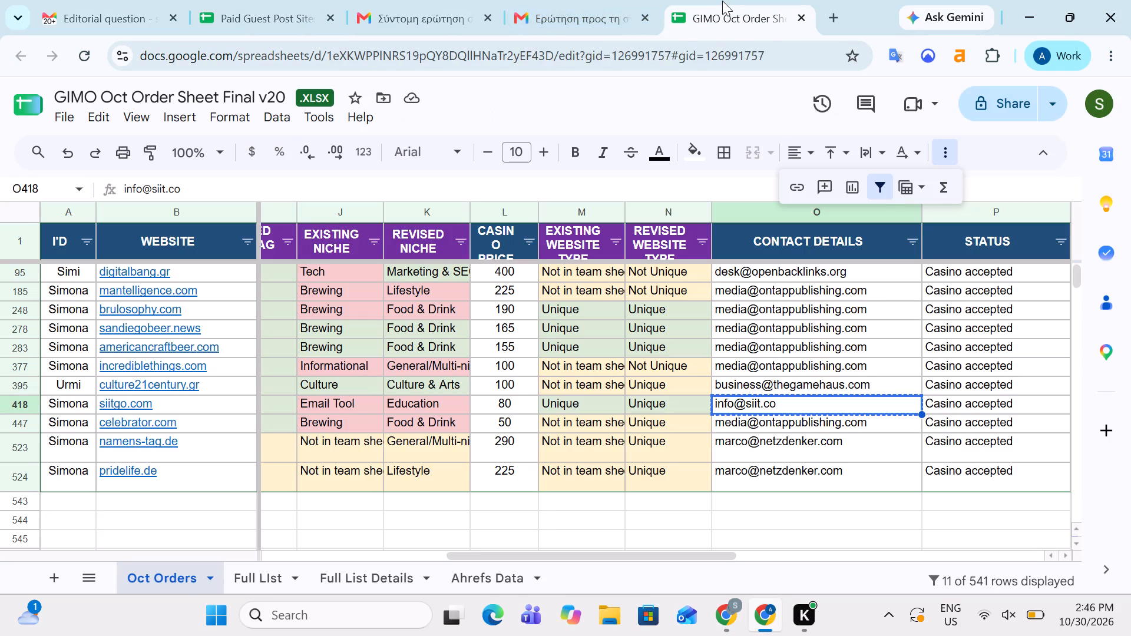
left_click(270, 0)
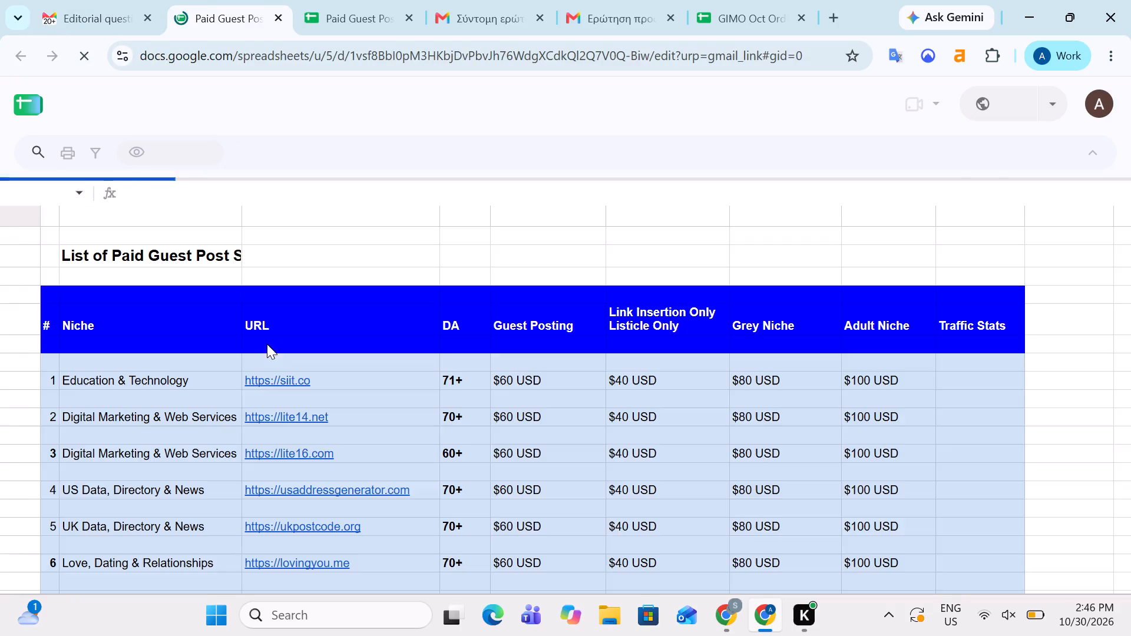
scroll(287, 517, "down", 2)
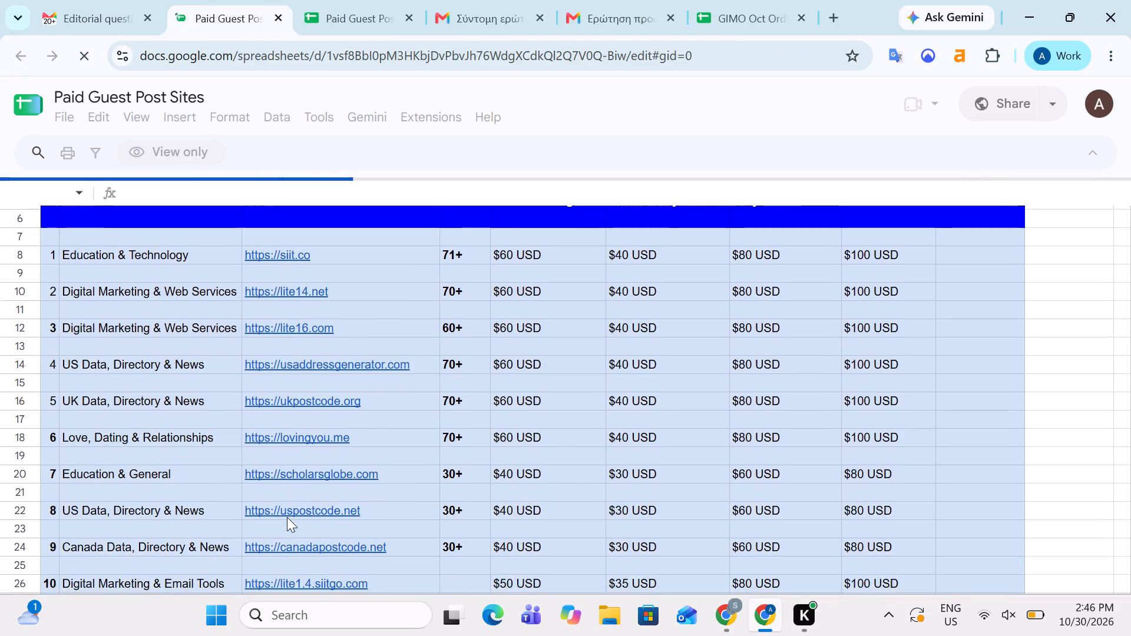
scroll(287, 517, "down", 2)
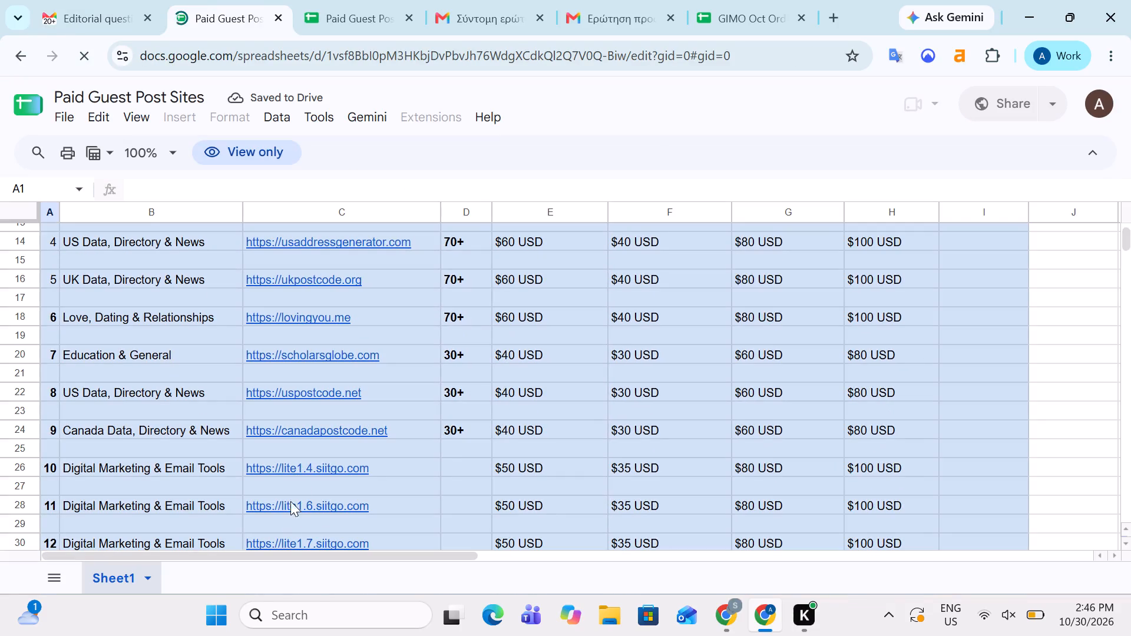
left_click(298, 465)
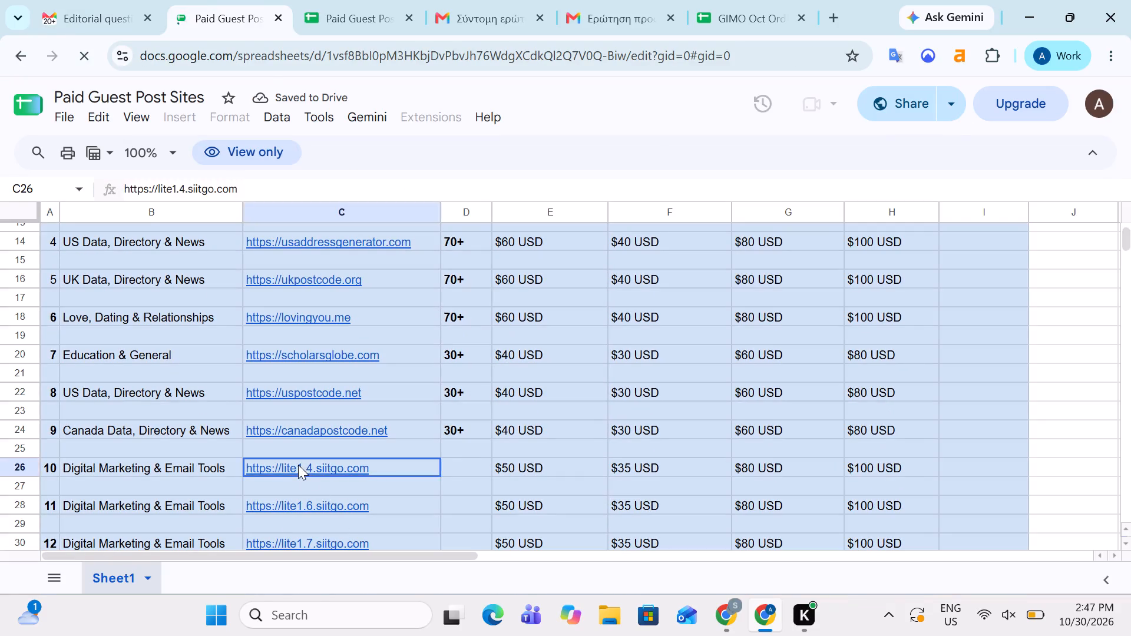
left_click(287, 467)
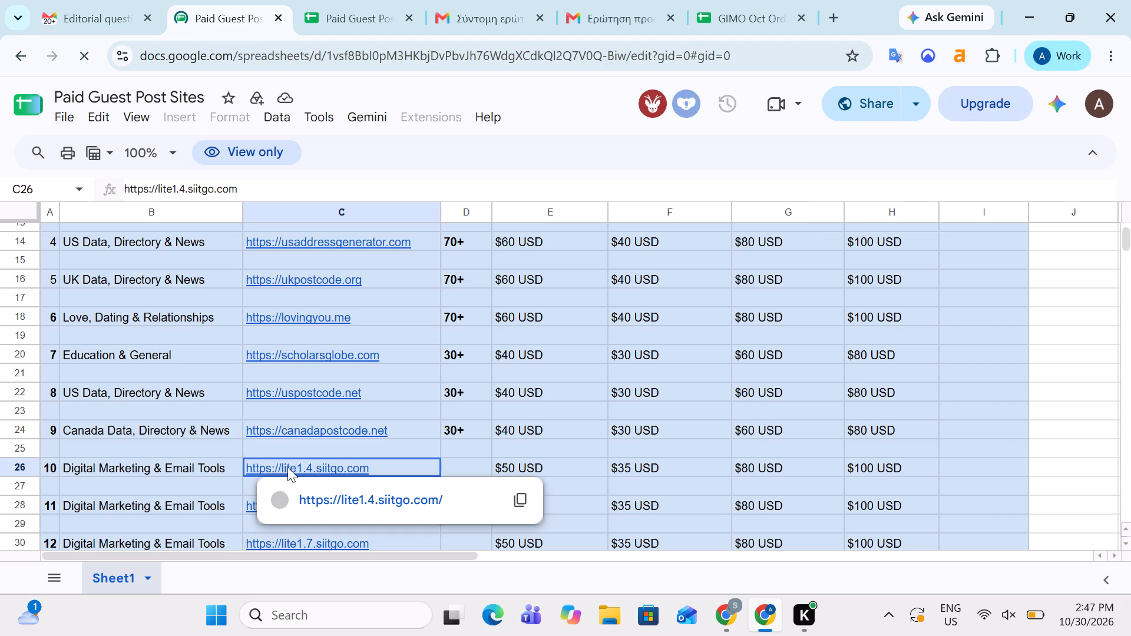
Open the lite1.4.siitgo.com link from the Paid Guest Post Sites sheet and shorten its address to load the main siitgo.com site.
left_click(384, 499)
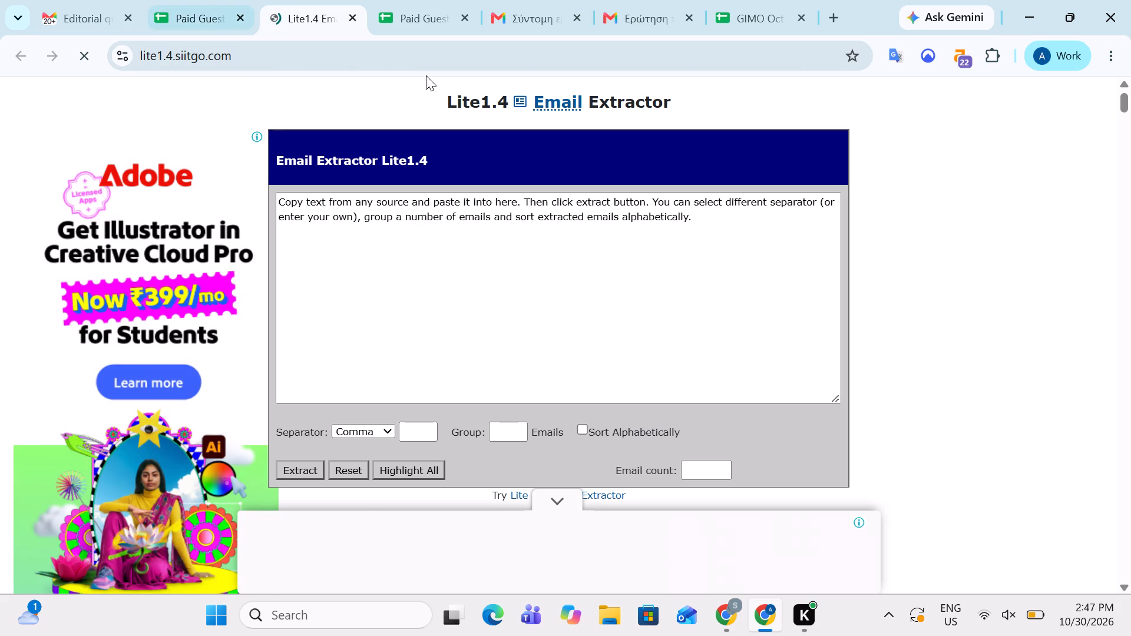
left_click(224, 0)
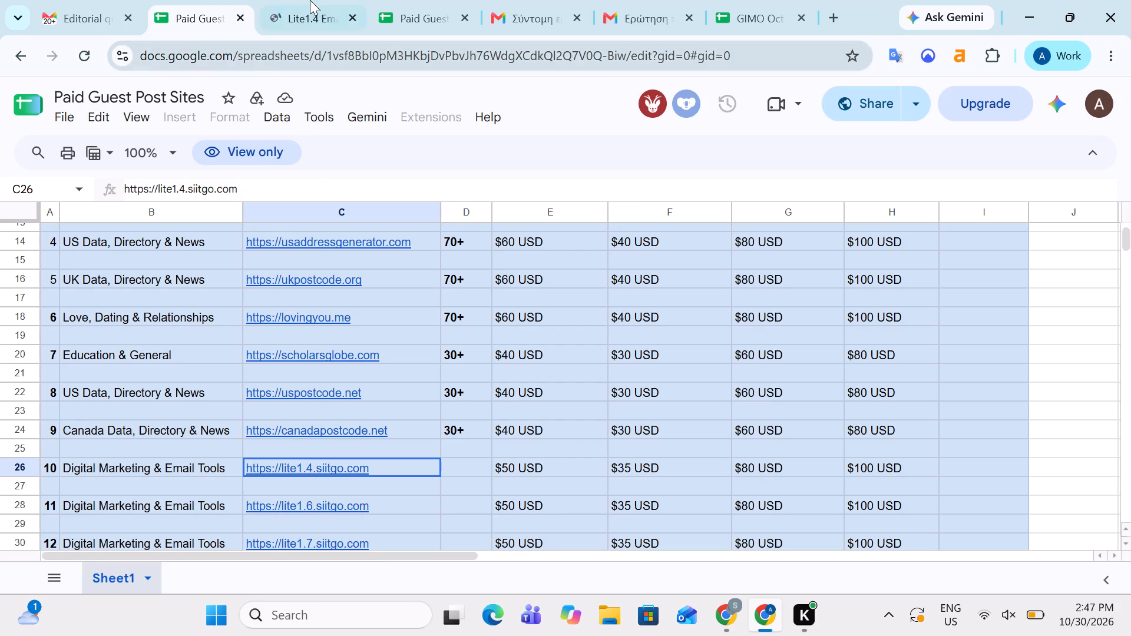
left_click(307, 0)
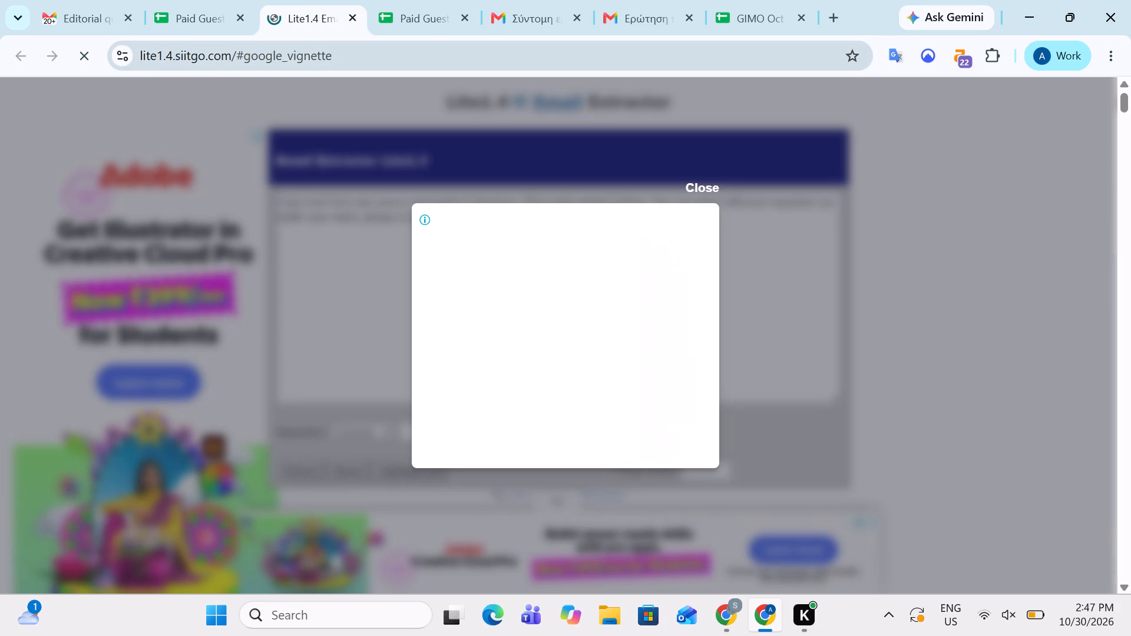
left_click_drag(173, 57, 104, 52)
key("BackSpace")
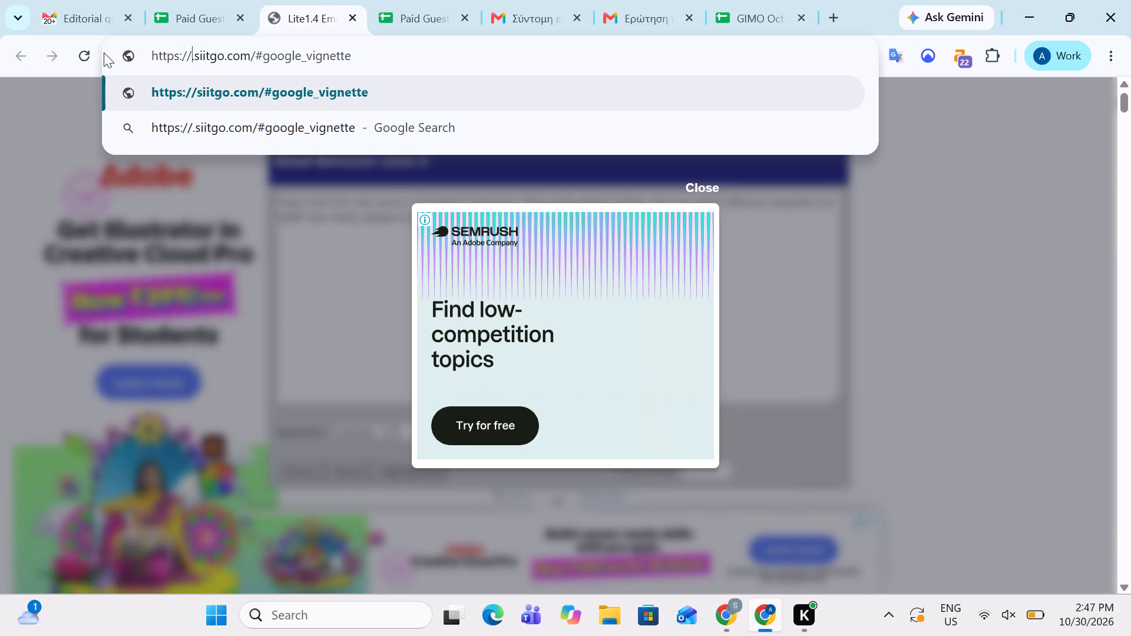
key("Delete")
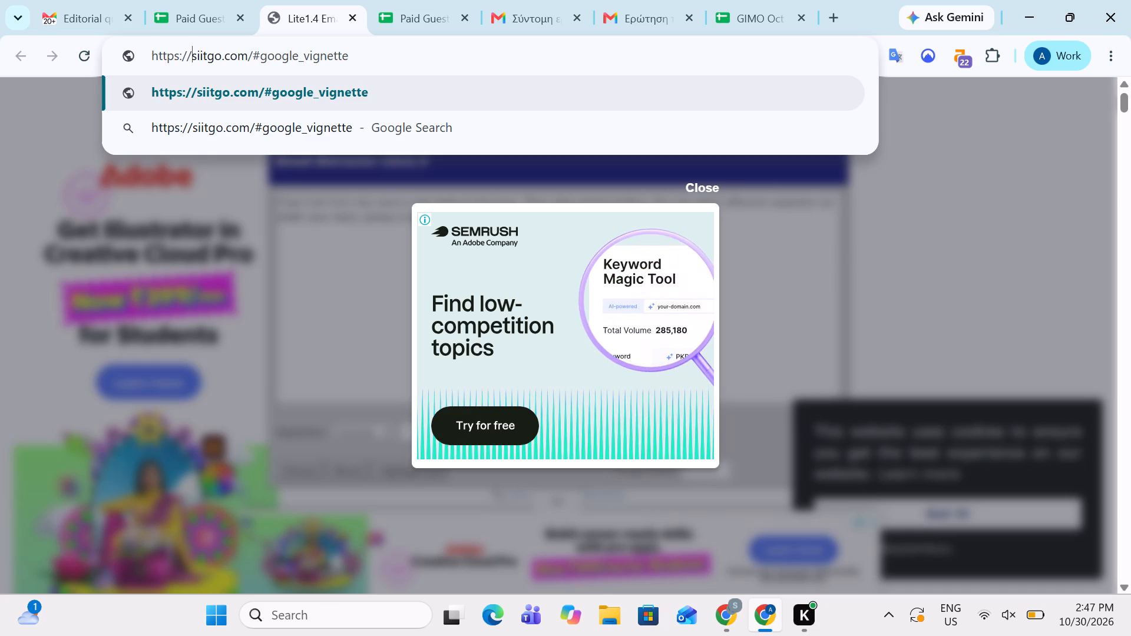
left_click_drag(251, 55, 377, 68)
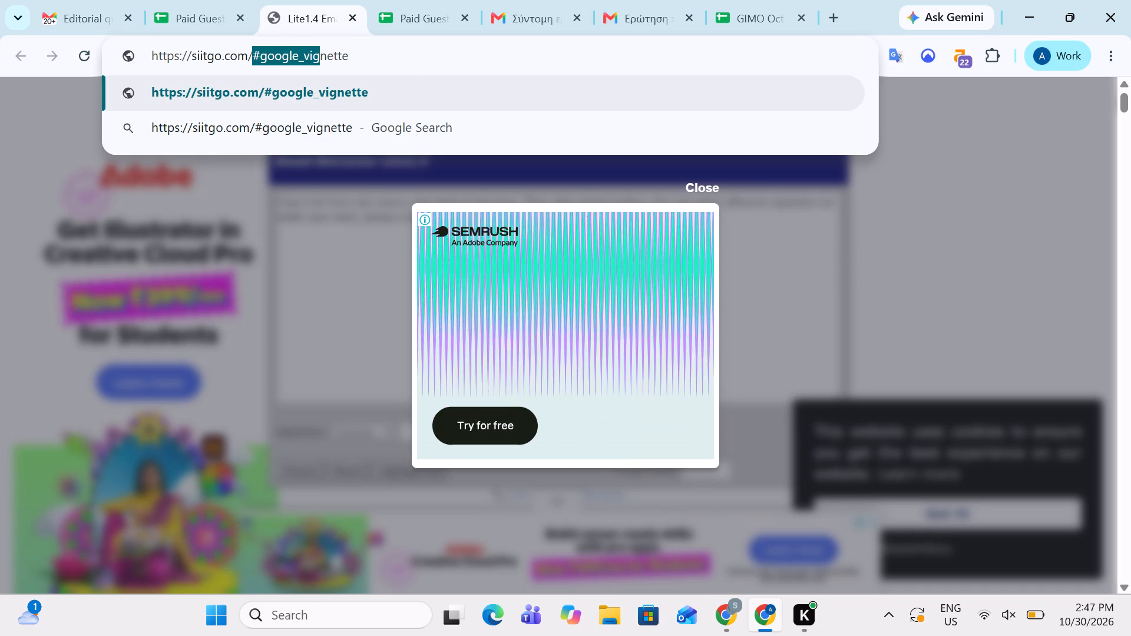
left_click_drag(377, 68, 441, 75)
key("BackSpace")
key("Return")
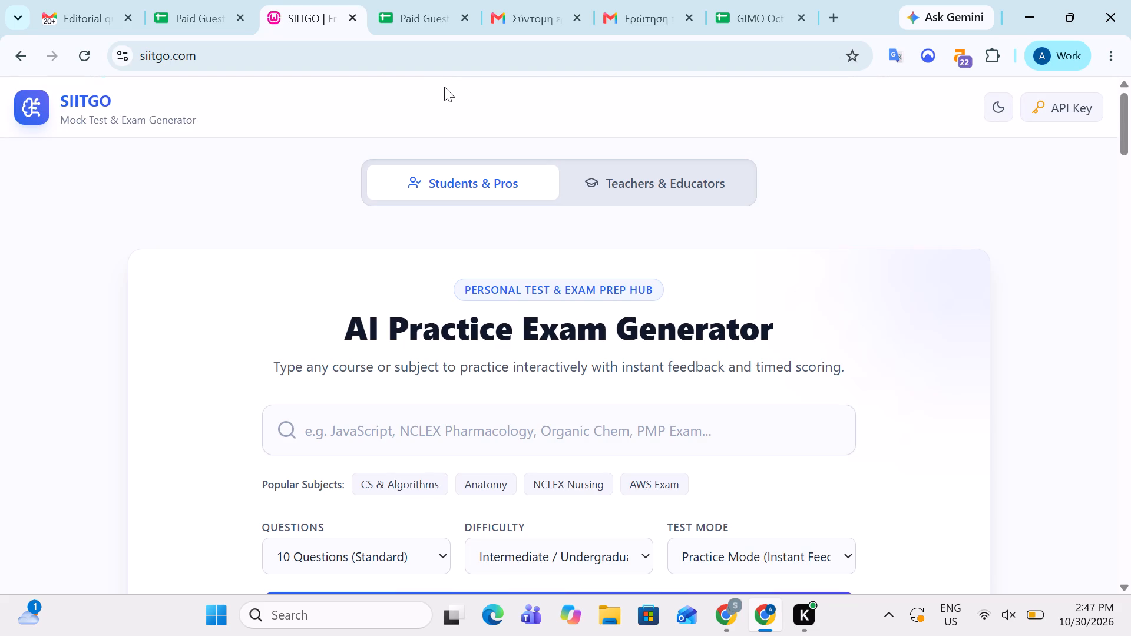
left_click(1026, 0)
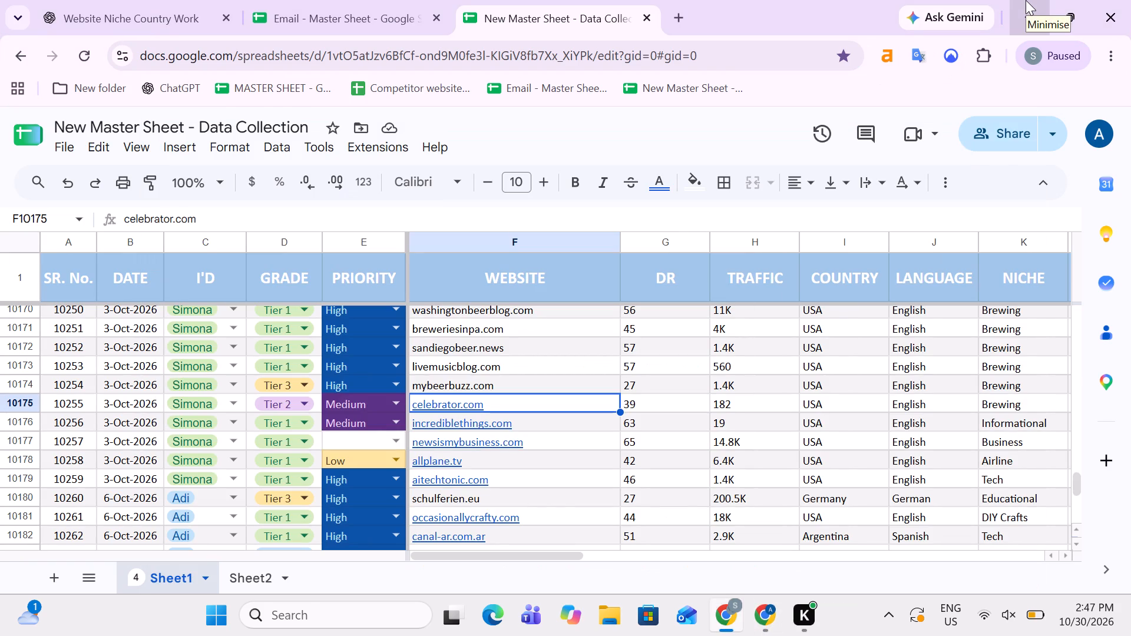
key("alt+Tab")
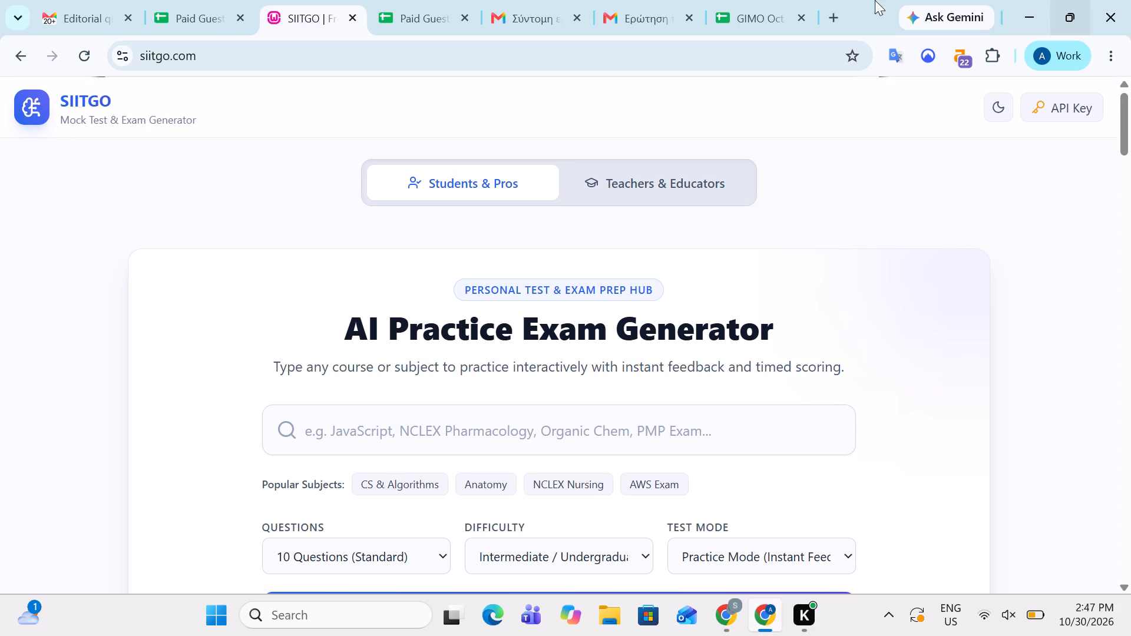
Return to the GIMO Oct order sheet and examine the namens-tag.de row's remark, language, niche, casino price, website type and contact cells.
left_click(787, 0)
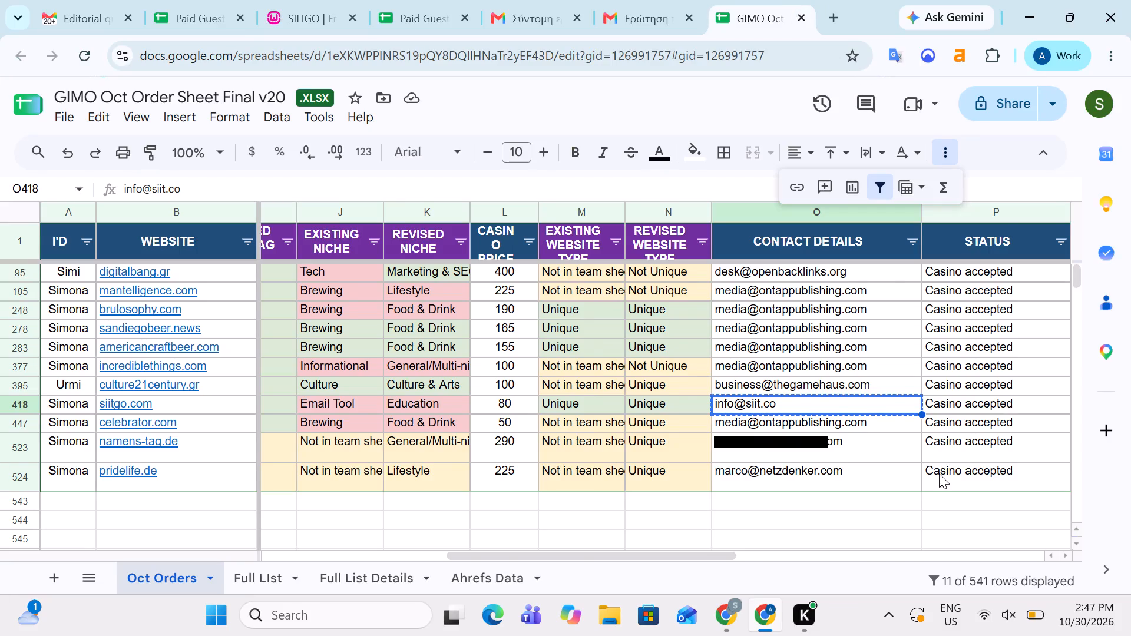
scroll(939, 473, "left", 5)
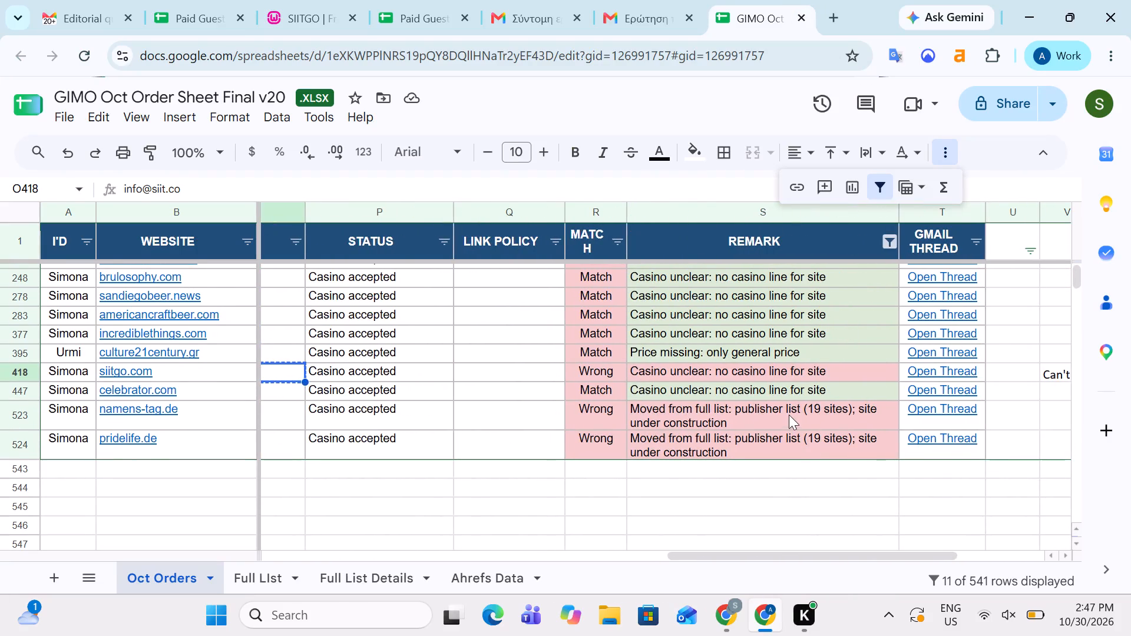
left_click(789, 415)
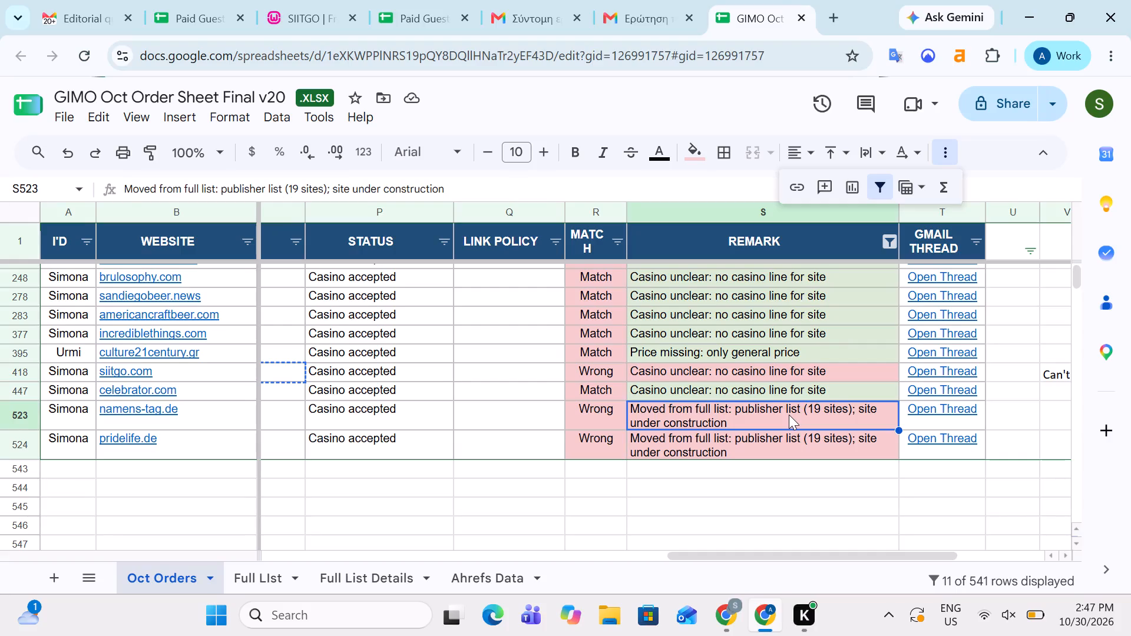
key("Left")
key("Left")
key("Left")
key("Left")
key("Left")
key("Left")
key("Left")
key("Left")
key("Left")
key("Left")
key("Right")
key("Right")
key("Right")
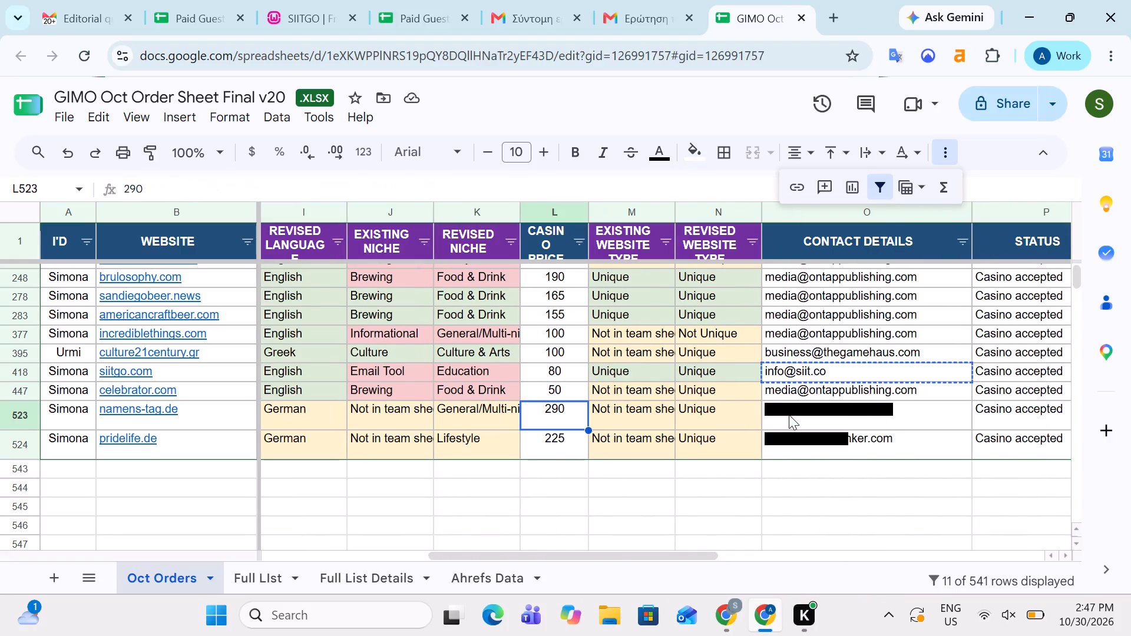
key("Right")
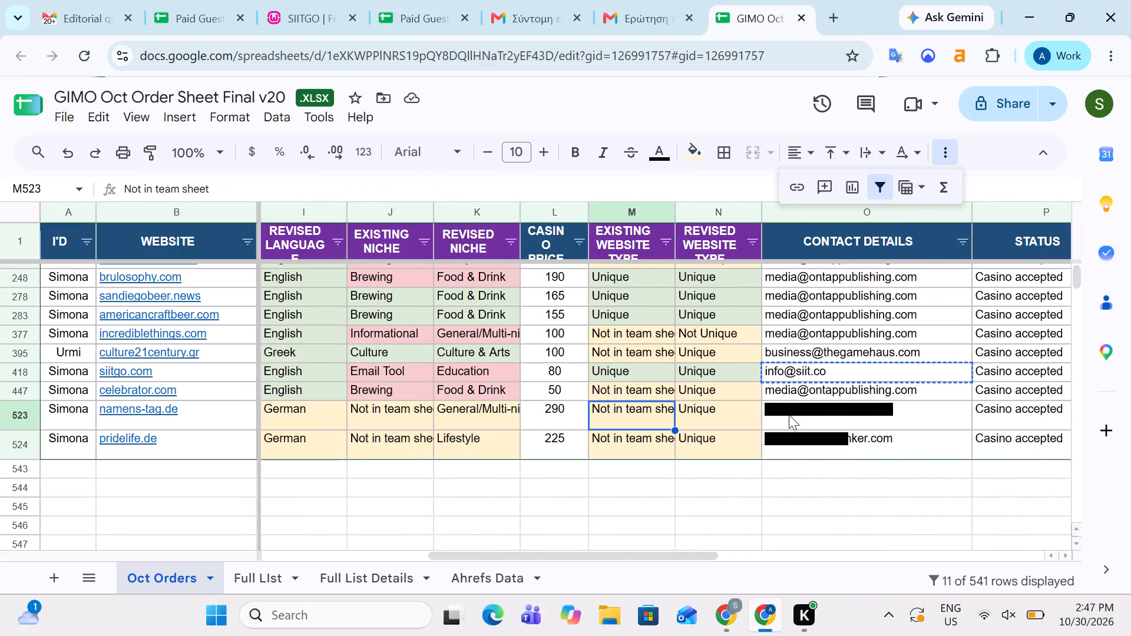
key("Right")
key("Right")
key("Right")
key("Right")
key("Right")
key("Right")
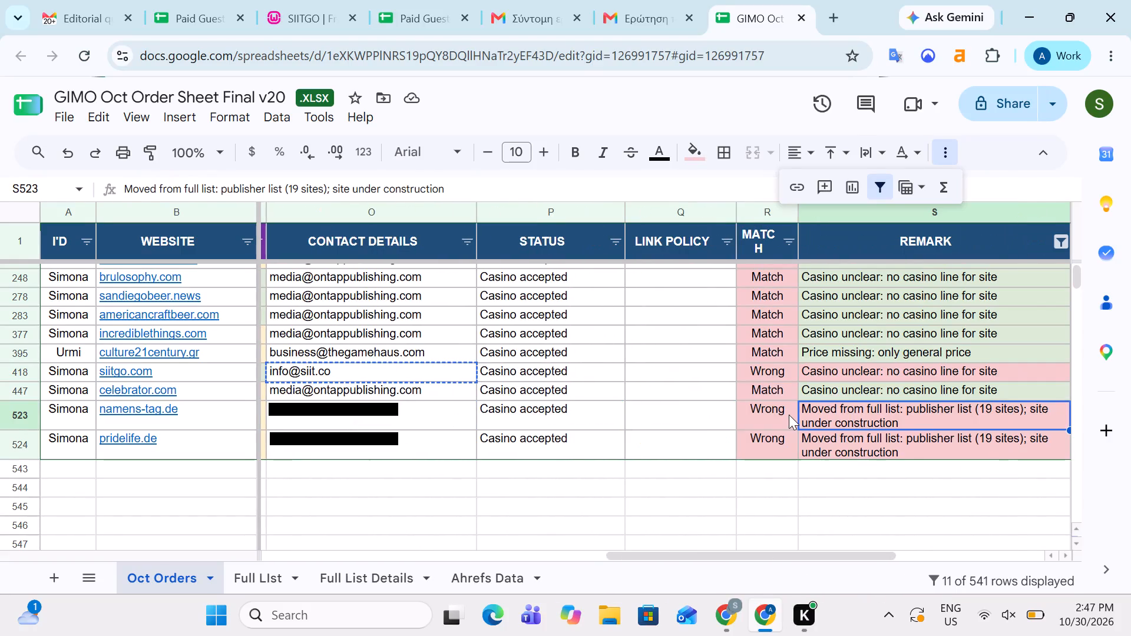
key("Left")
key("Left")
key("Left")
key("Left")
key("Left")
key("Left")
key("Left")
key("Left")
key("Left")
key("Left")
key("Left")
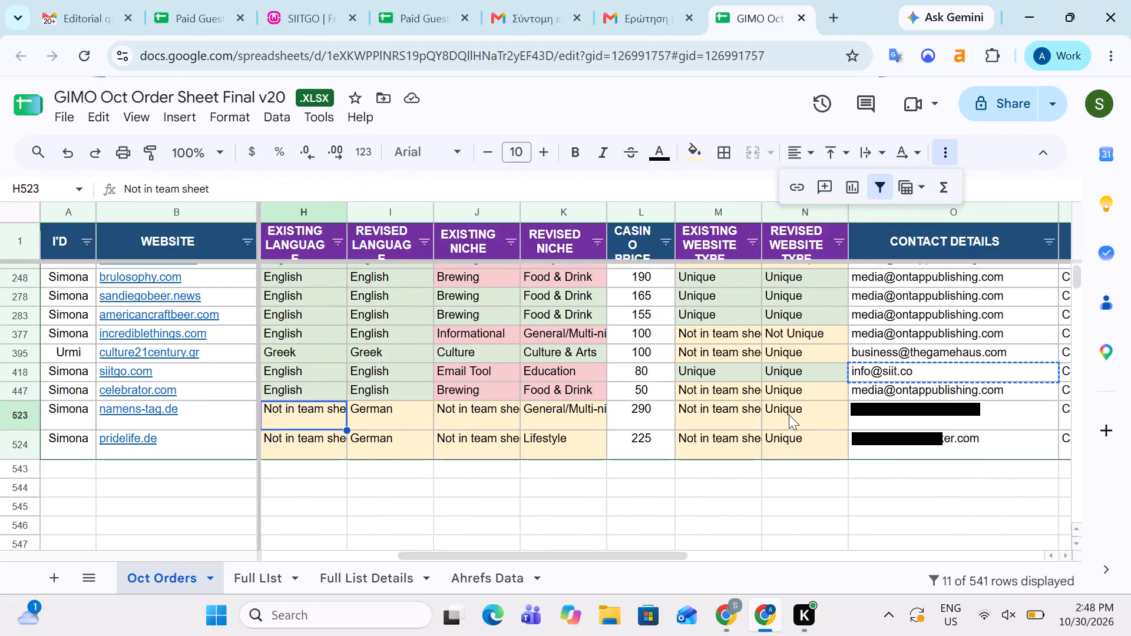
Copy the contact e-mail from the namens-tag.de row and search Gmail for it.
key("Right")
key("Right")
key("Right")
key("Right")
key("Right")
key("Right")
key("Right")
key("ctrl+c")
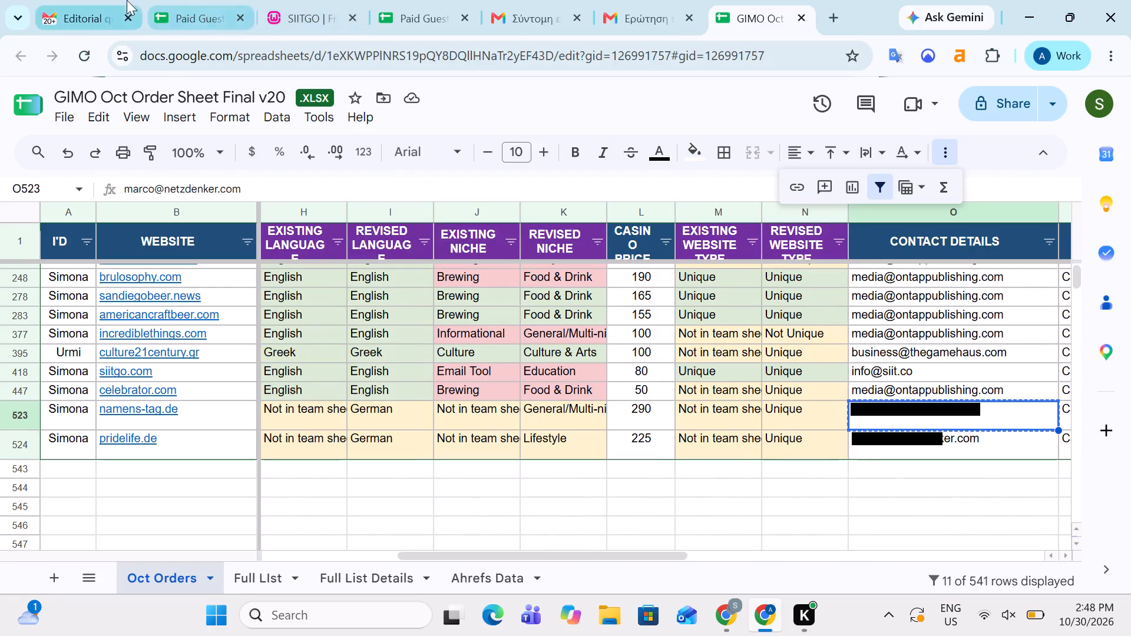
left_click(82, 0)
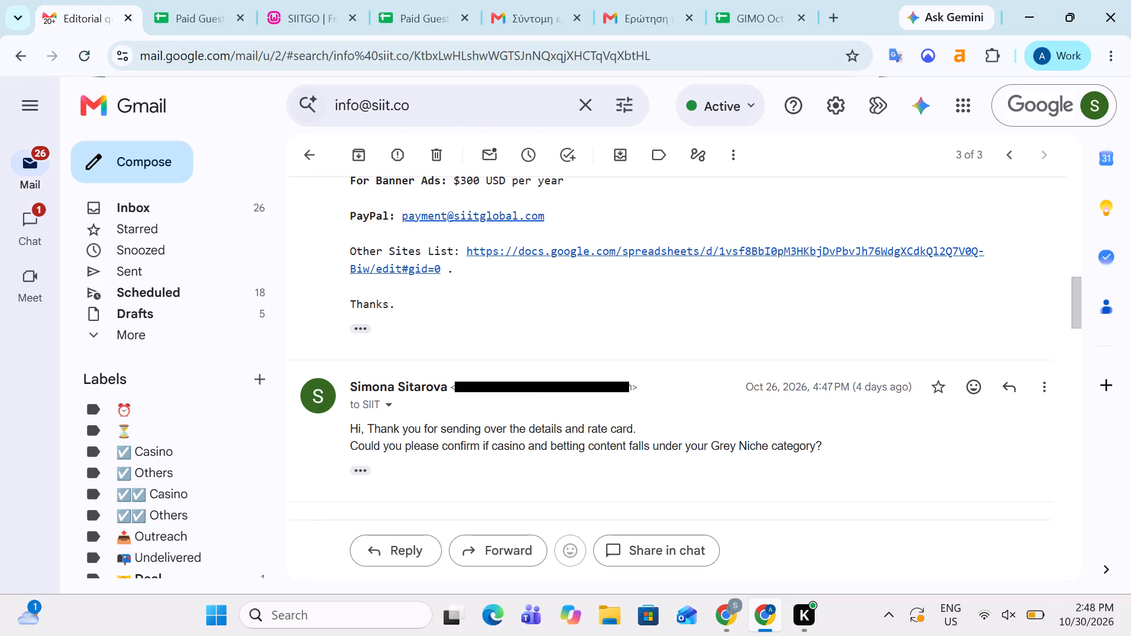
left_click(582, 99)
key("ctrl+v")
key("Return")
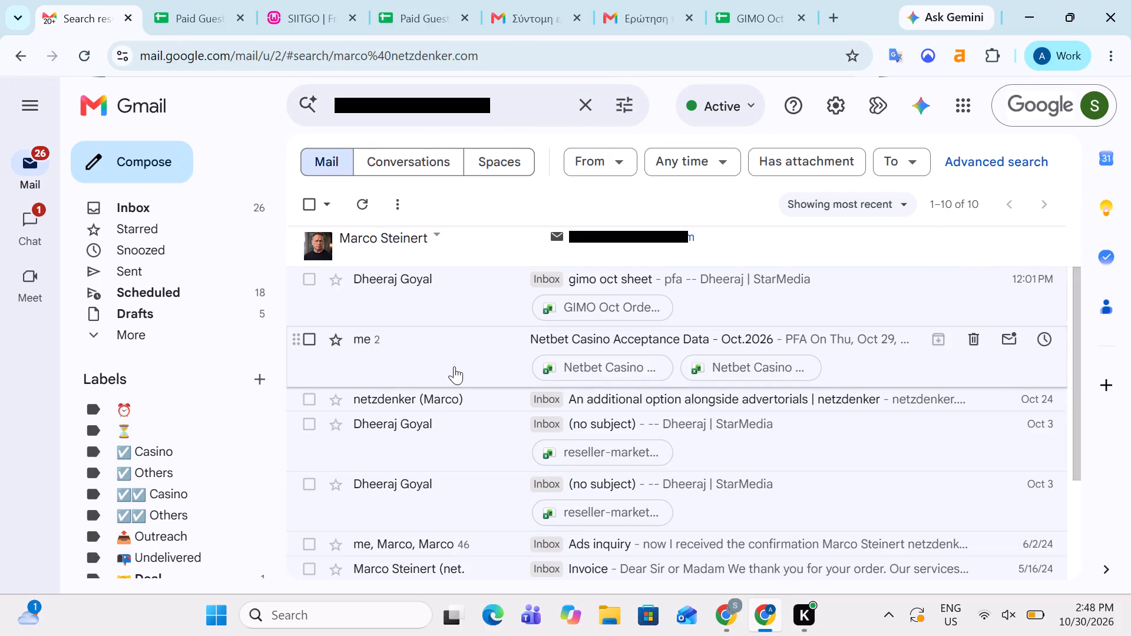
Open the publisher overview and prices list linked in netzdenker's additional-option e-mail and examine its sites' casino prices and limitations.
left_click(481, 402)
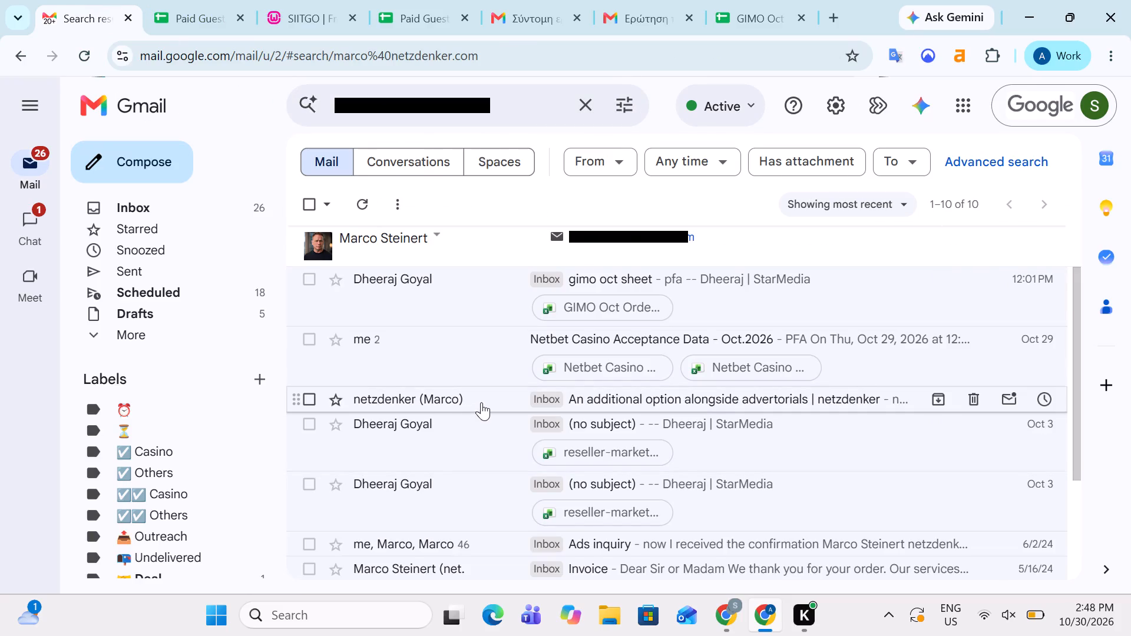
scroll(537, 446, "down", 2)
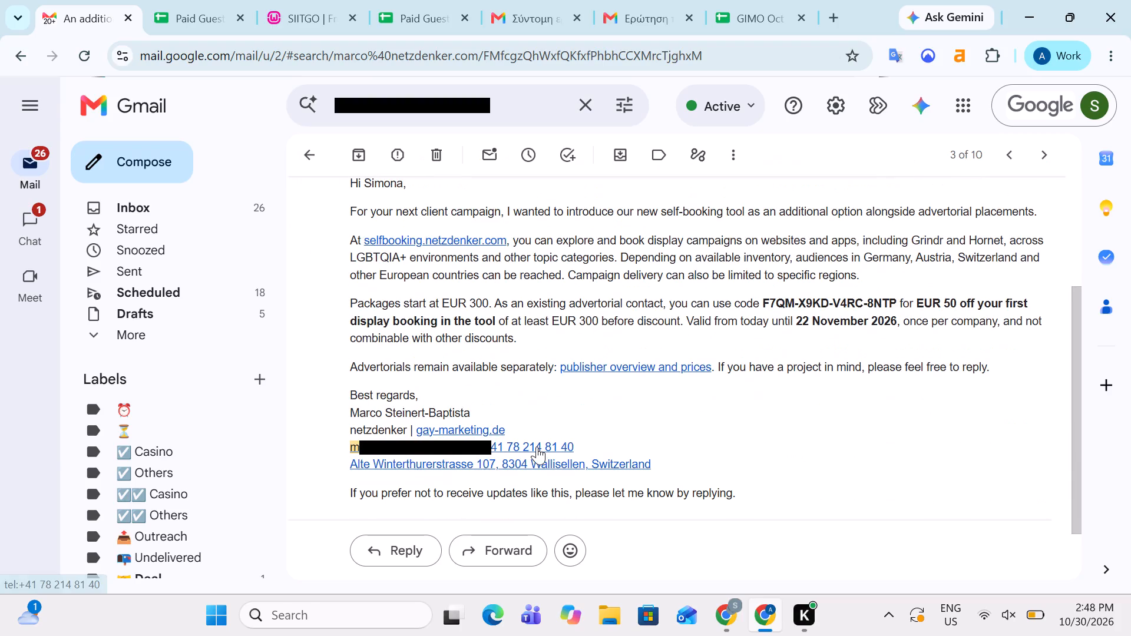
left_click(640, 366)
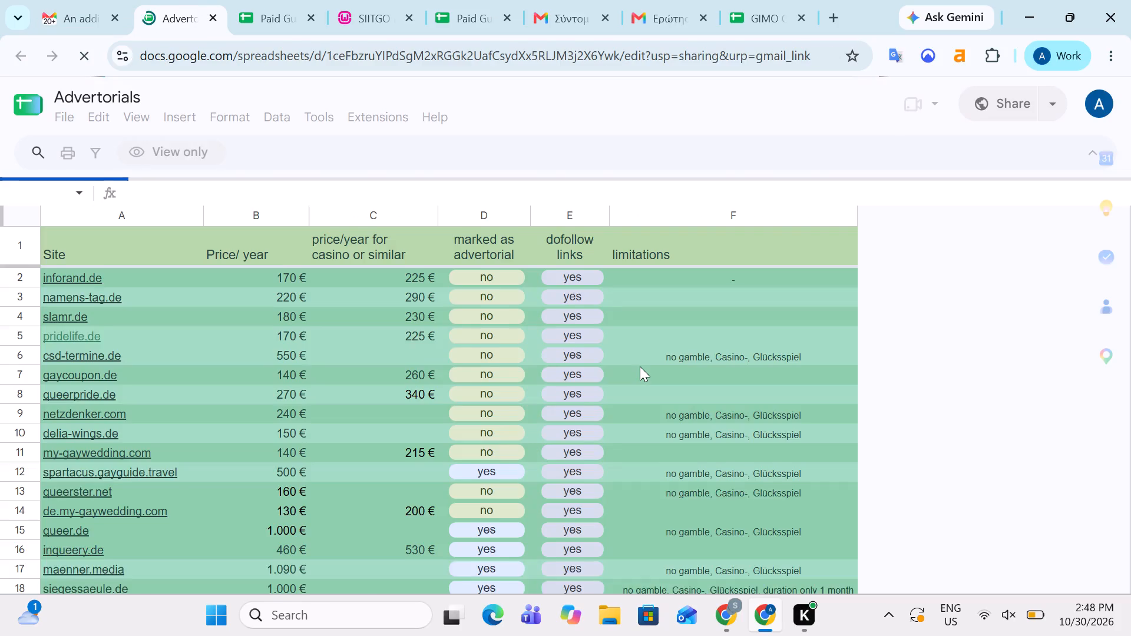
scroll(512, 385, "down", 1)
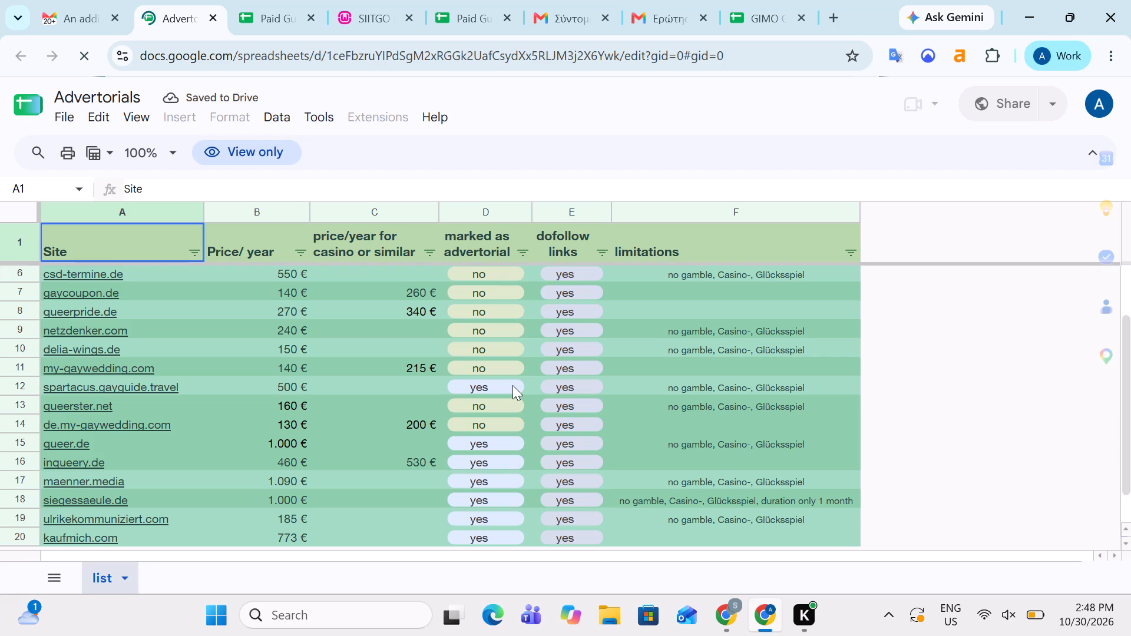
scroll(512, 385, "up", 1)
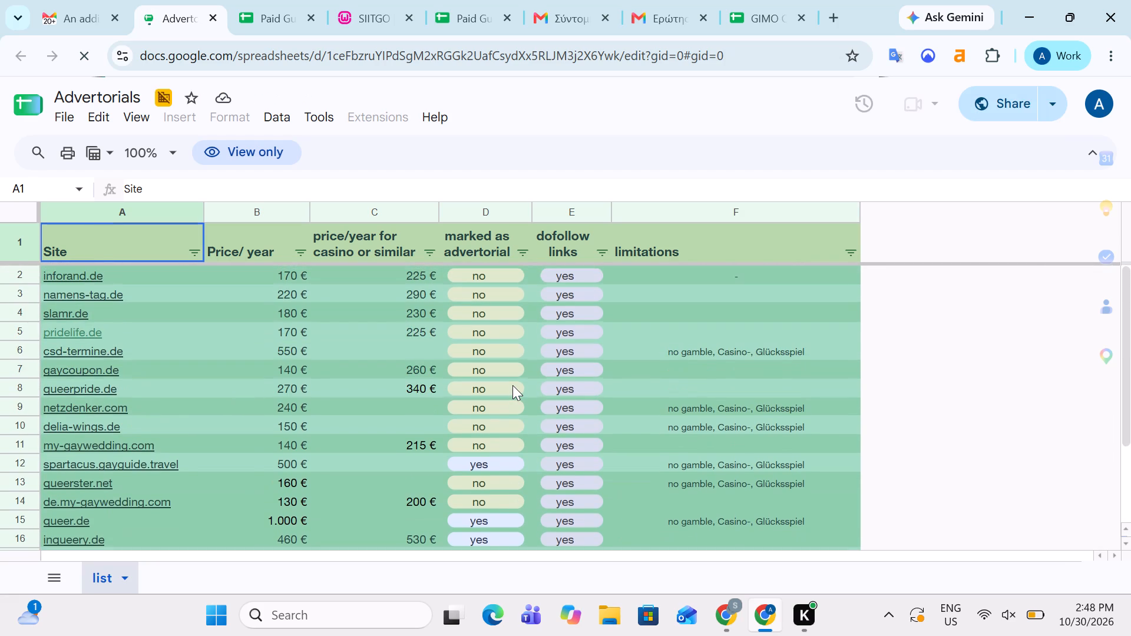
scroll(512, 385, "up", 1)
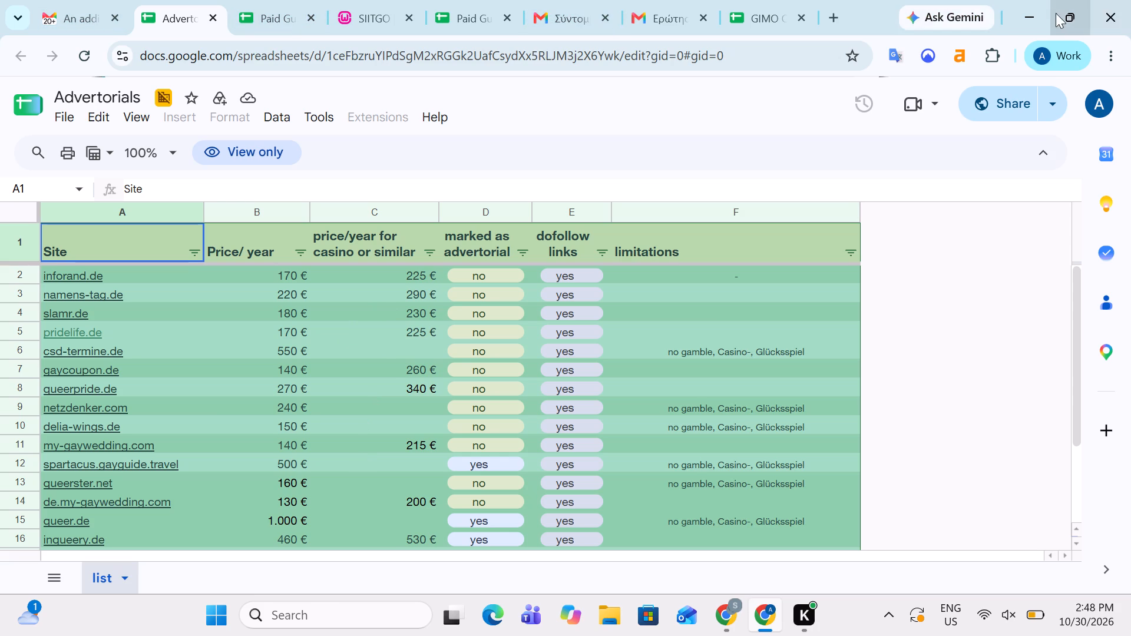
Switch to the New Master Sheet - Data Collection spreadsheet.
left_click(1034, 7)
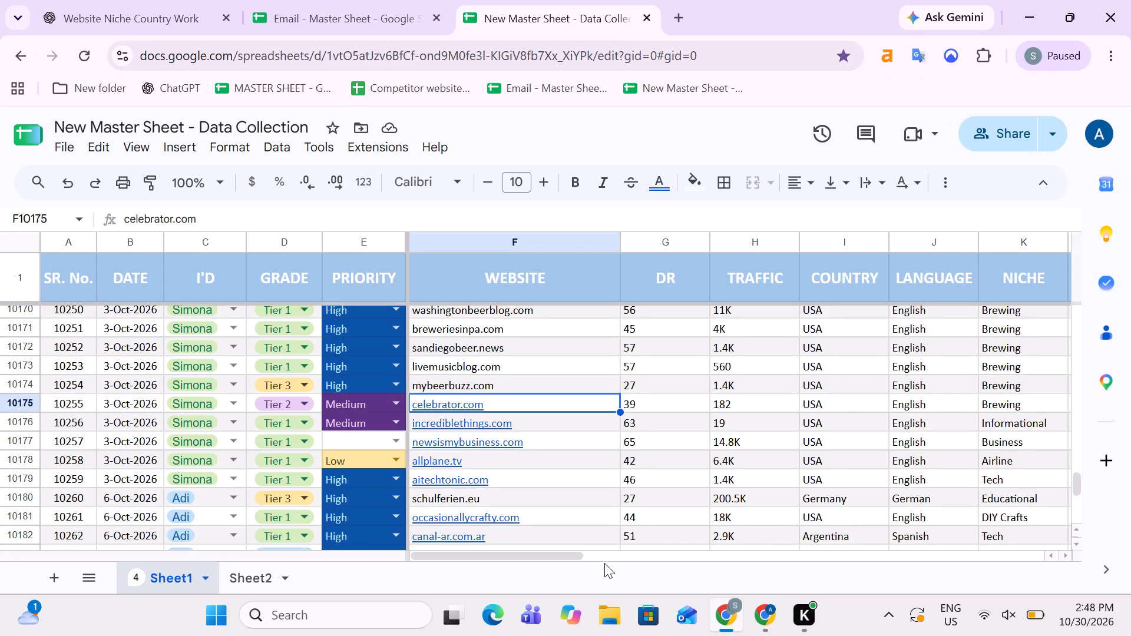
Return to the GIMO Oct Order Sheet and check the namens-tag.de row's remark and Existing Country cell.
key("alt+Tab")
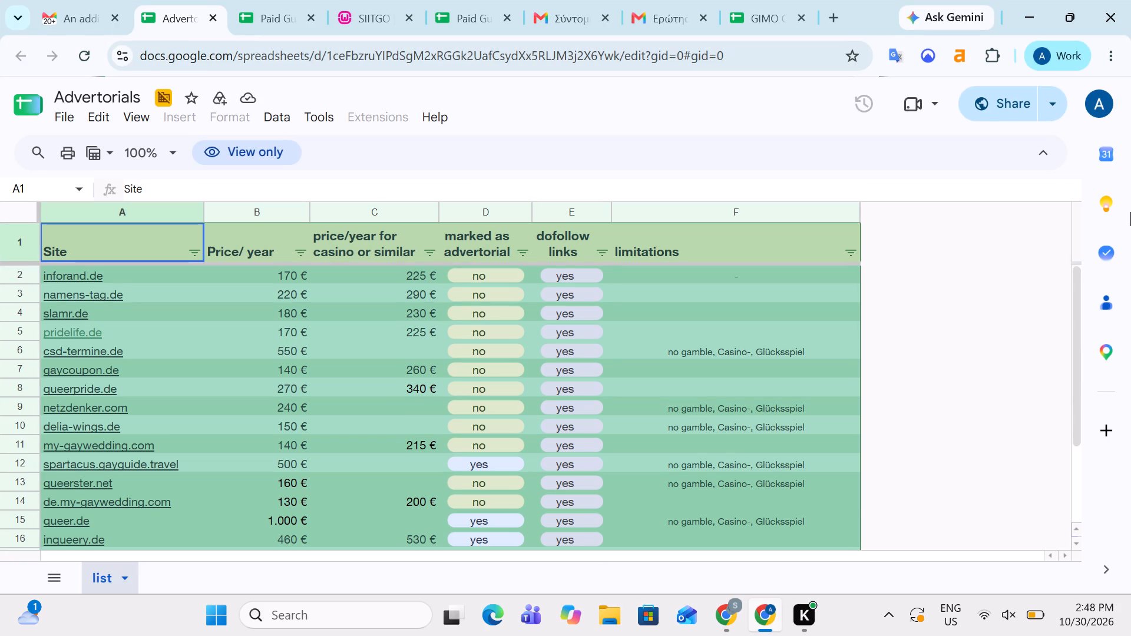
left_click(801, 0)
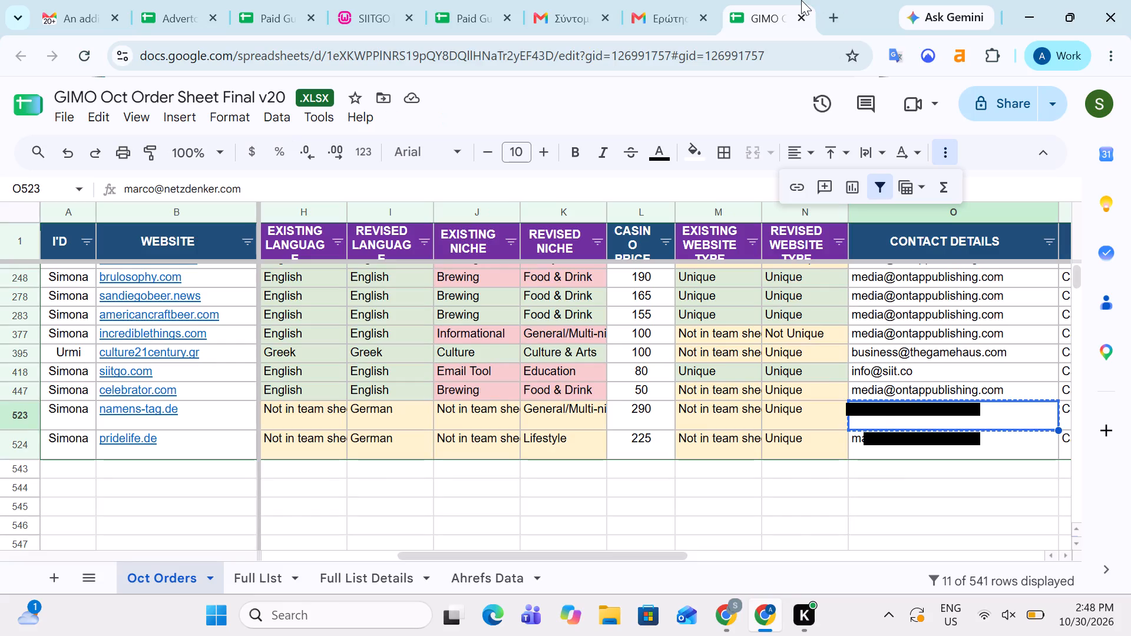
scroll(824, 365, "left", 5)
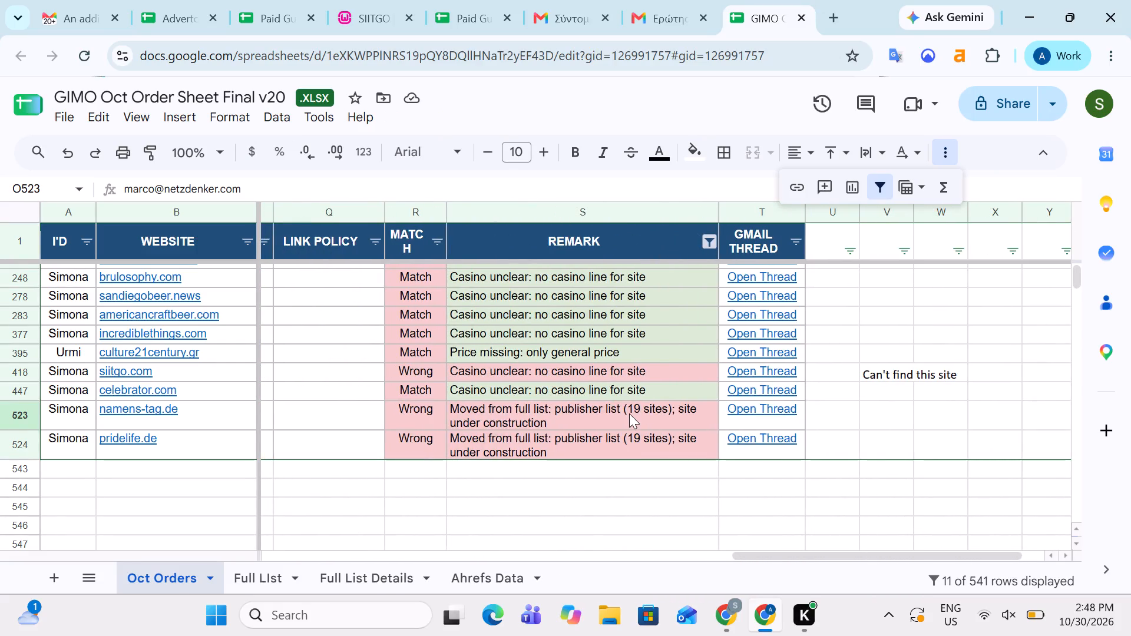
scroll(629, 413, "right", 12)
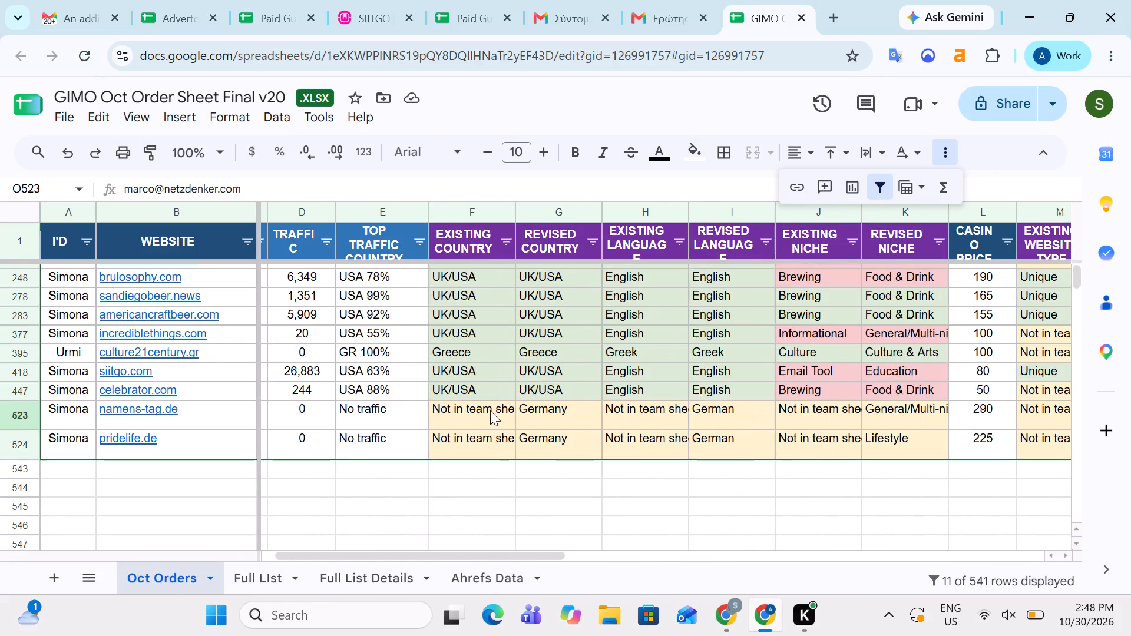
left_click(490, 411)
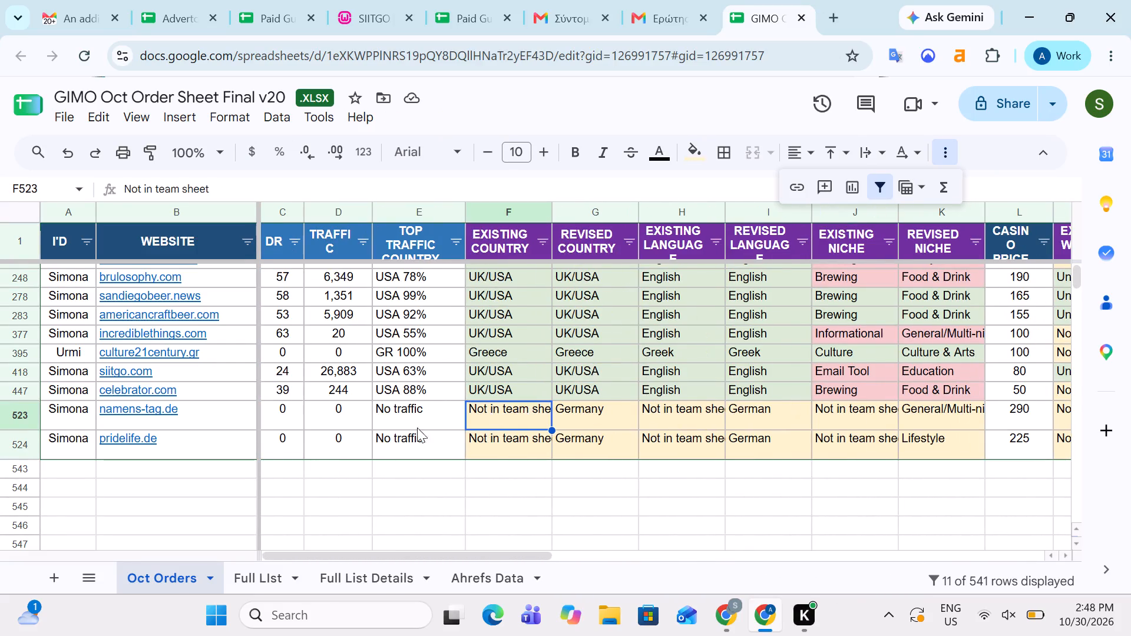
Copy the pridelife.de row's contact email and search for it in the Full List sheet of the GIMO order workbook.
scroll(892, 432, "left", 3)
left_click(835, 440)
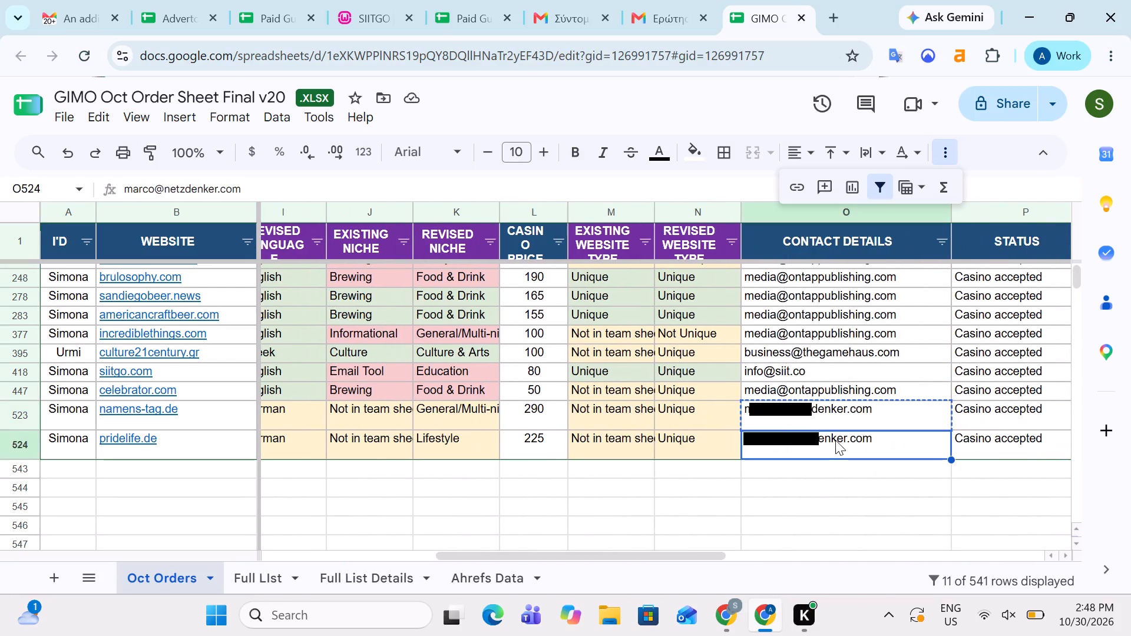
key("ctrl+c")
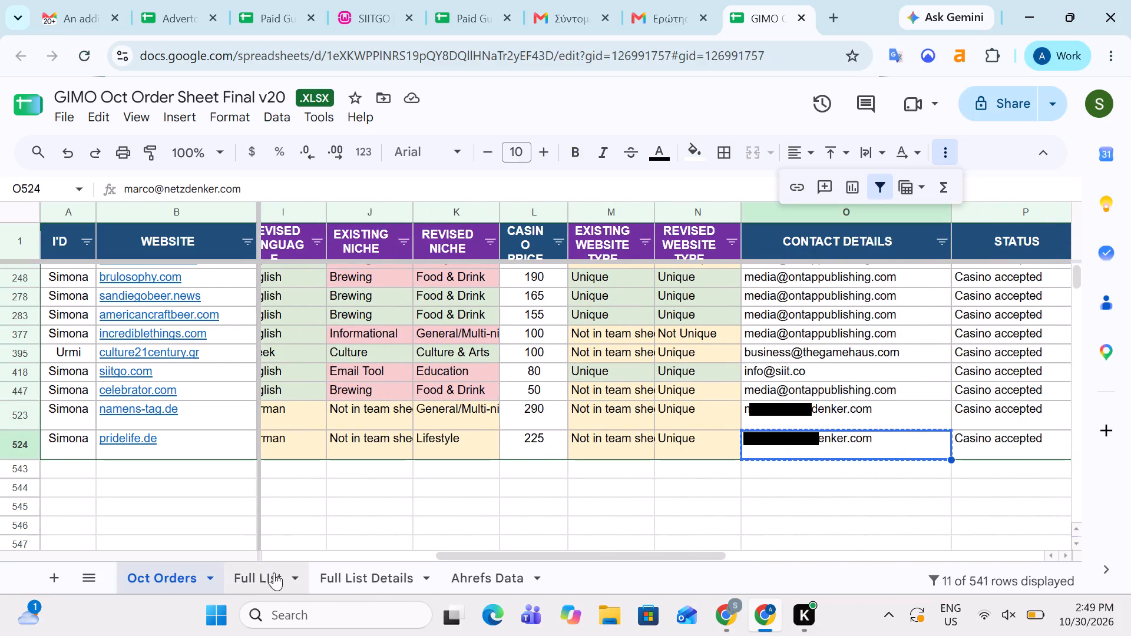
left_click(263, 572)
key("ctrl+f")
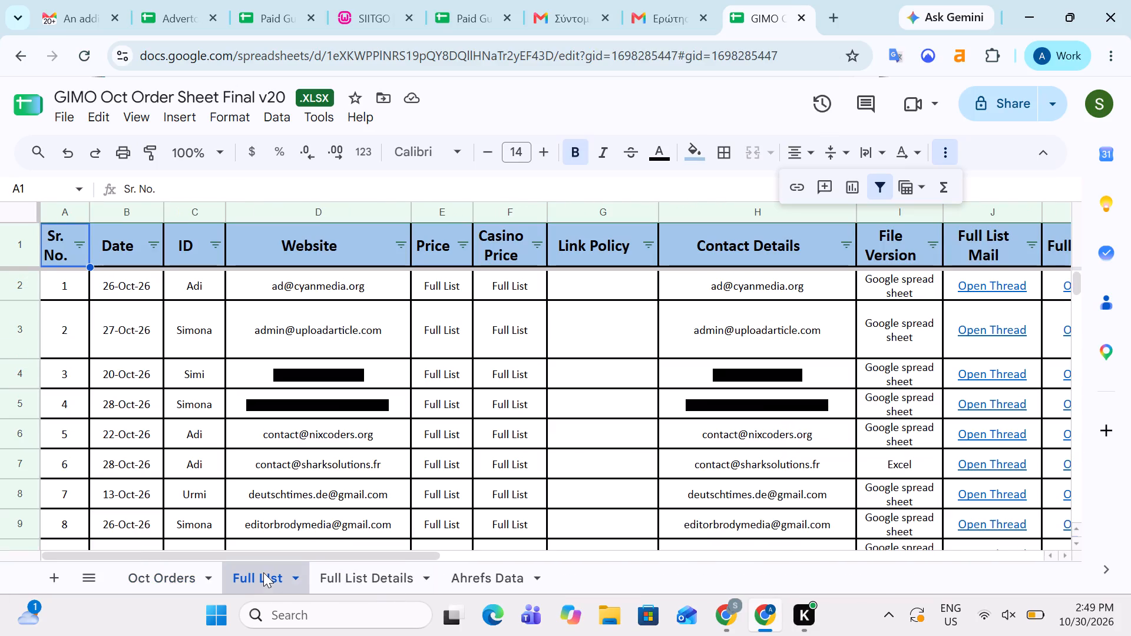
key("ctrl+v")
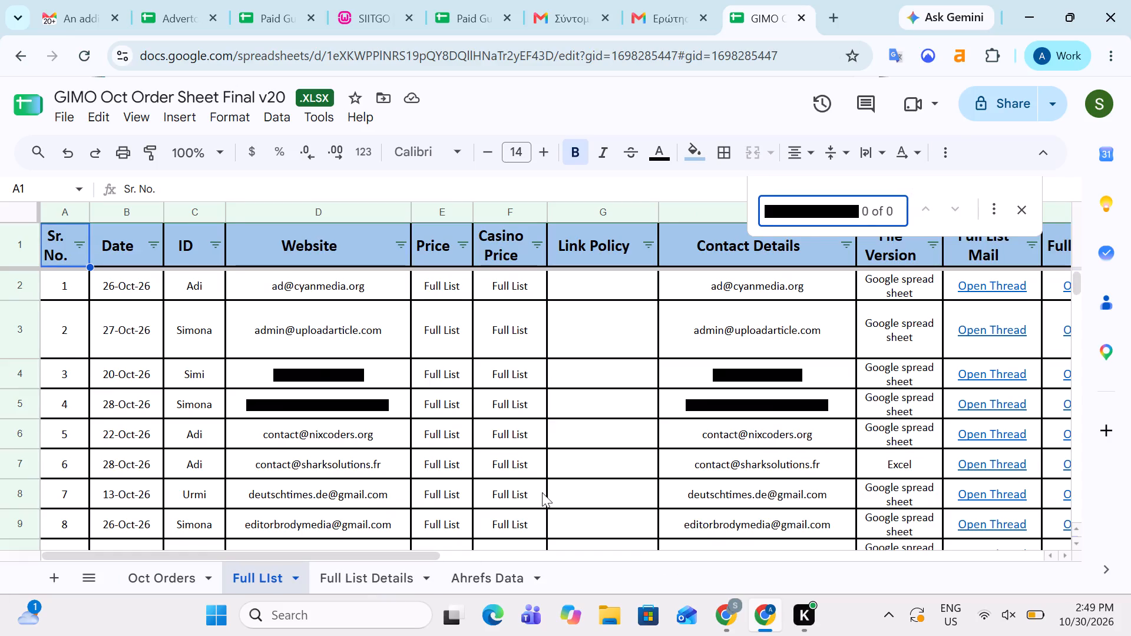
scroll(542, 492, "right", 8)
scroll(542, 492, "up", 2)
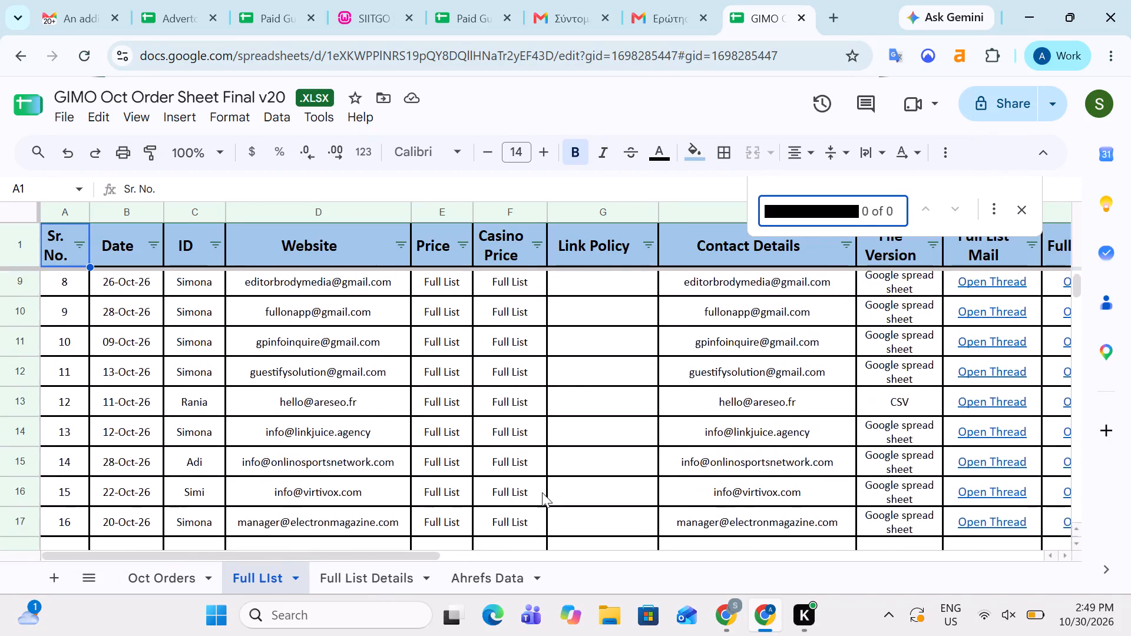
scroll(542, 492, "up", 1)
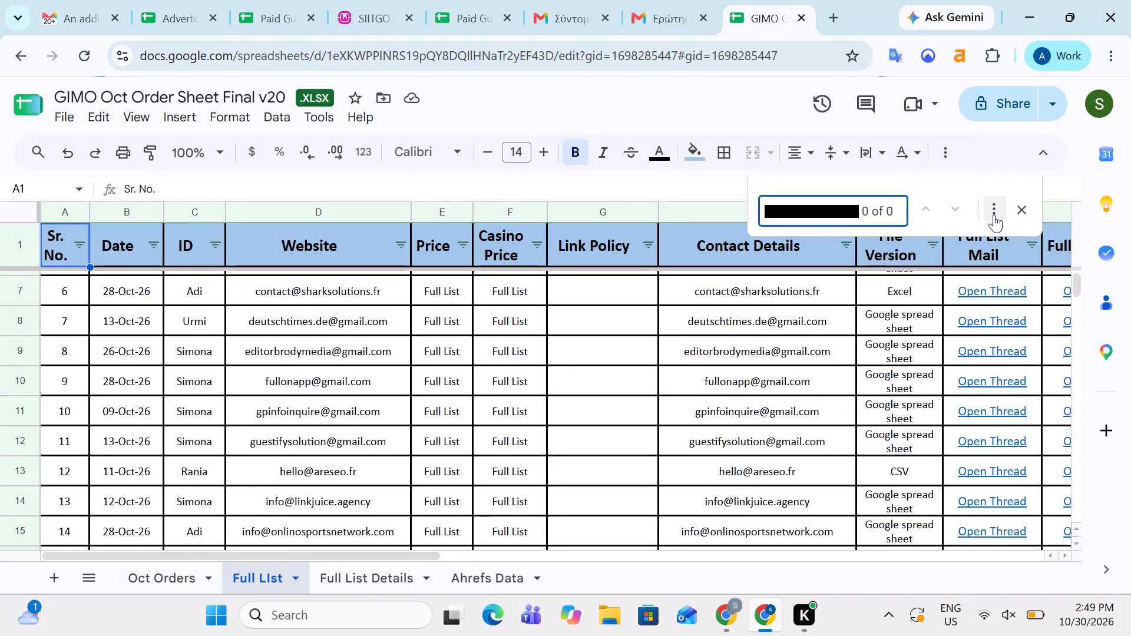
left_click(1020, 213)
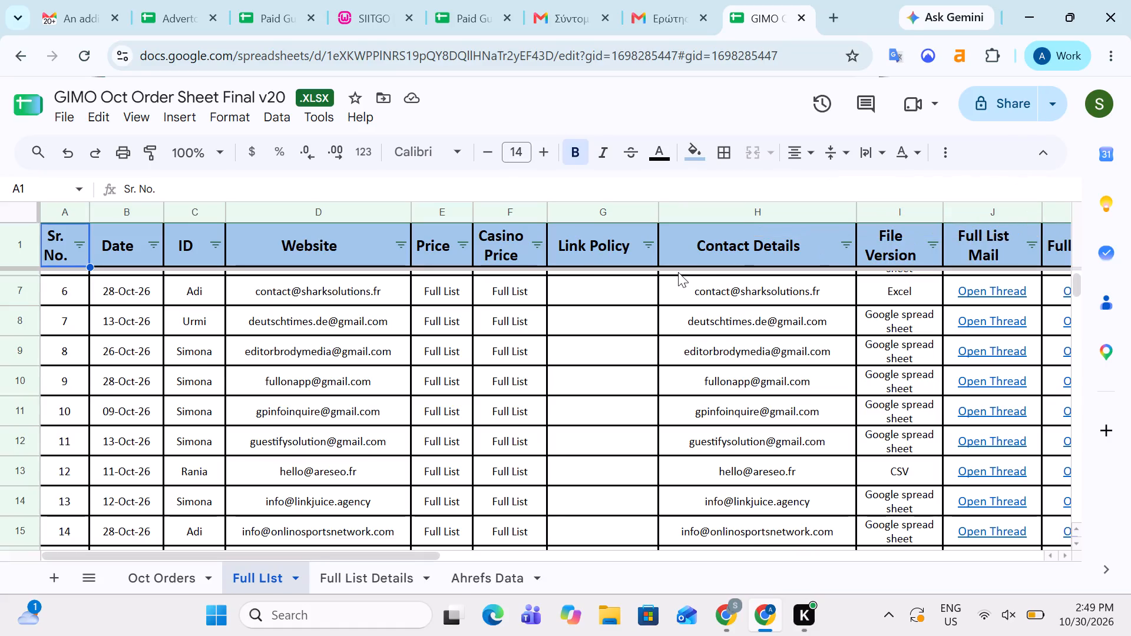
scroll(512, 265, "down", 3)
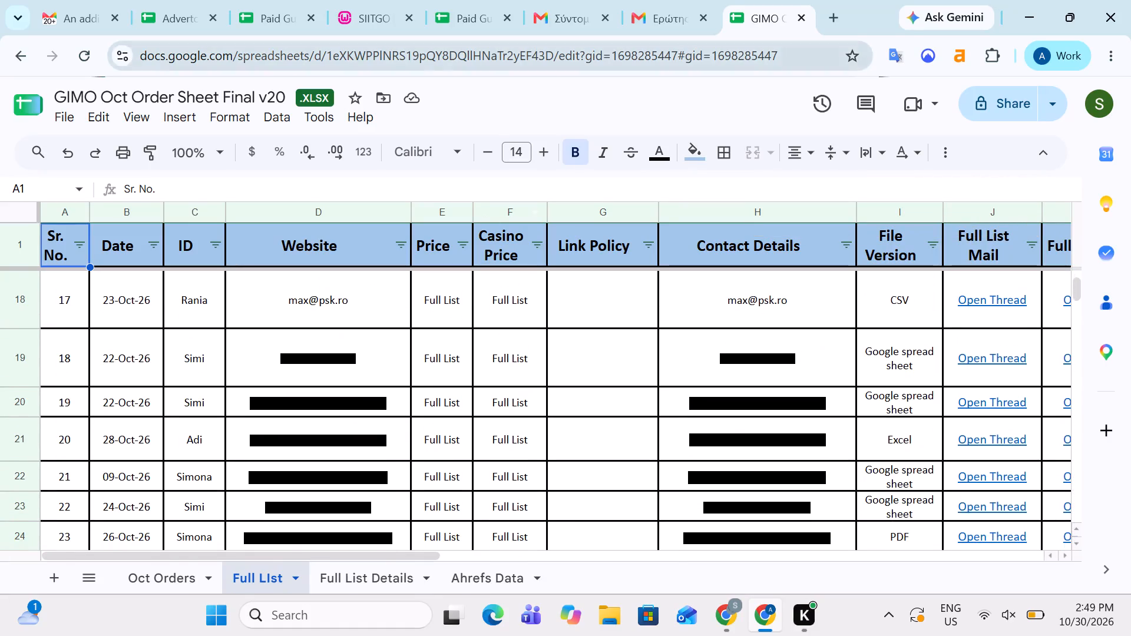
Search for the copied contact email in the New Master Sheet - Data Collection and check its row across to Link Policy.
key("alt+Tab")
key("ctrl+f")
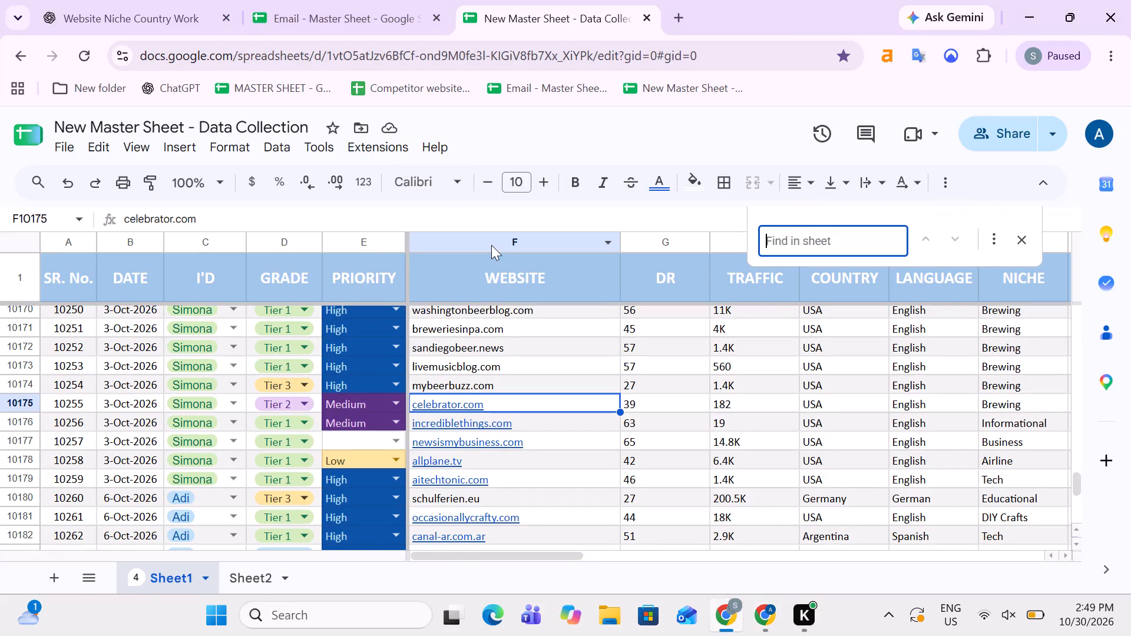
key("ctrl+v")
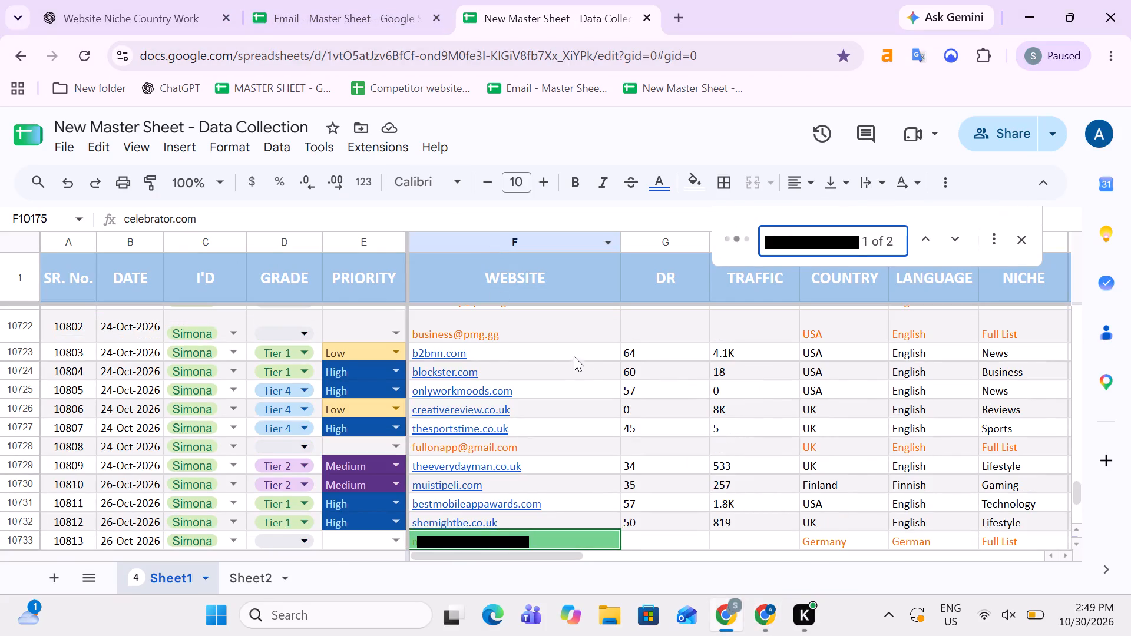
scroll(585, 359, "down", 1)
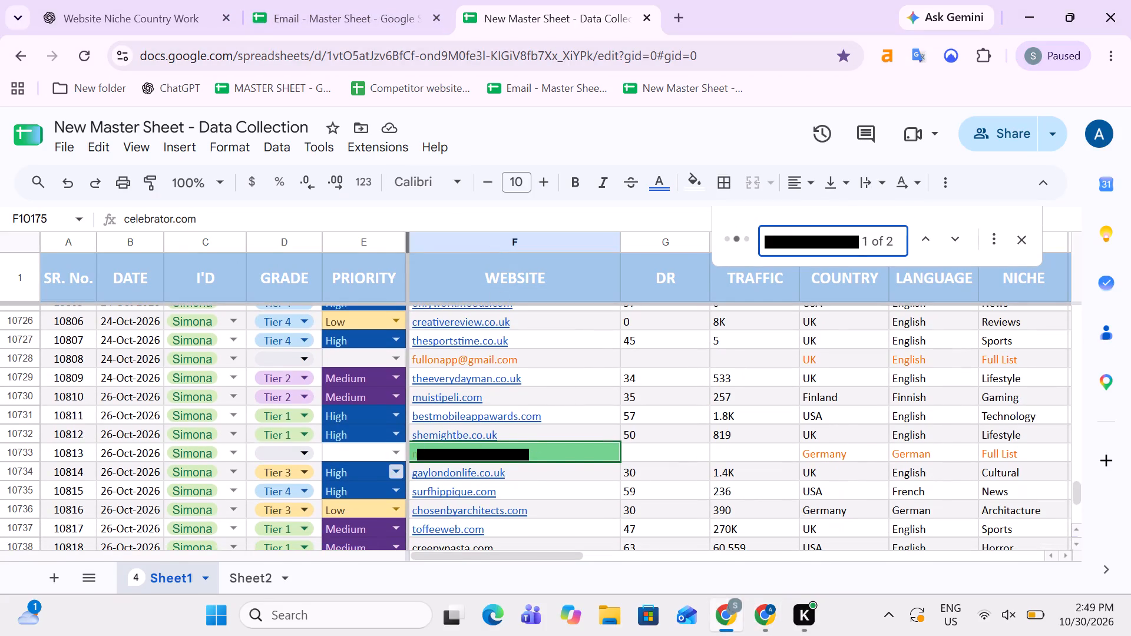
left_click(659, 458)
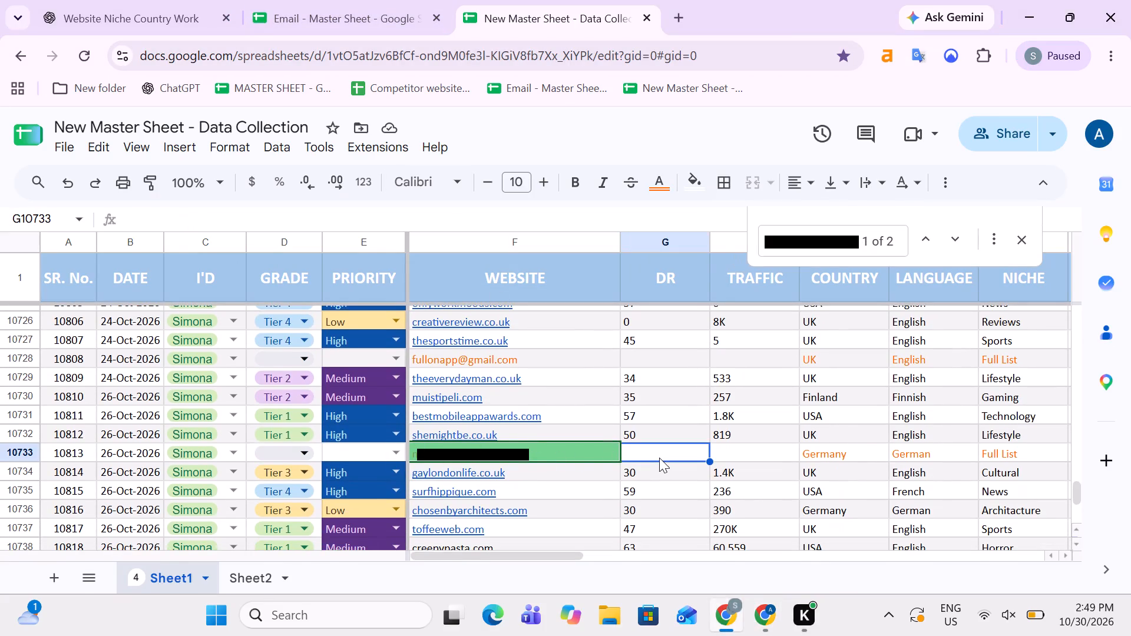
key("Right")
key("Right")
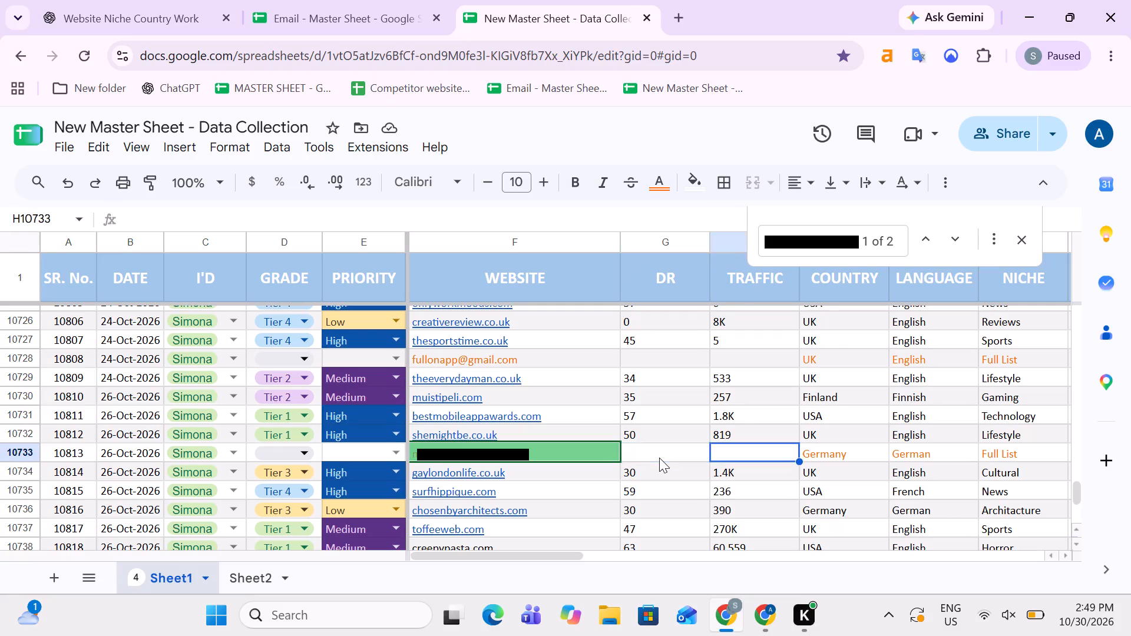
key("Right")
key("Right")
key("Right")
key("Right")
key("Right")
key("Right")
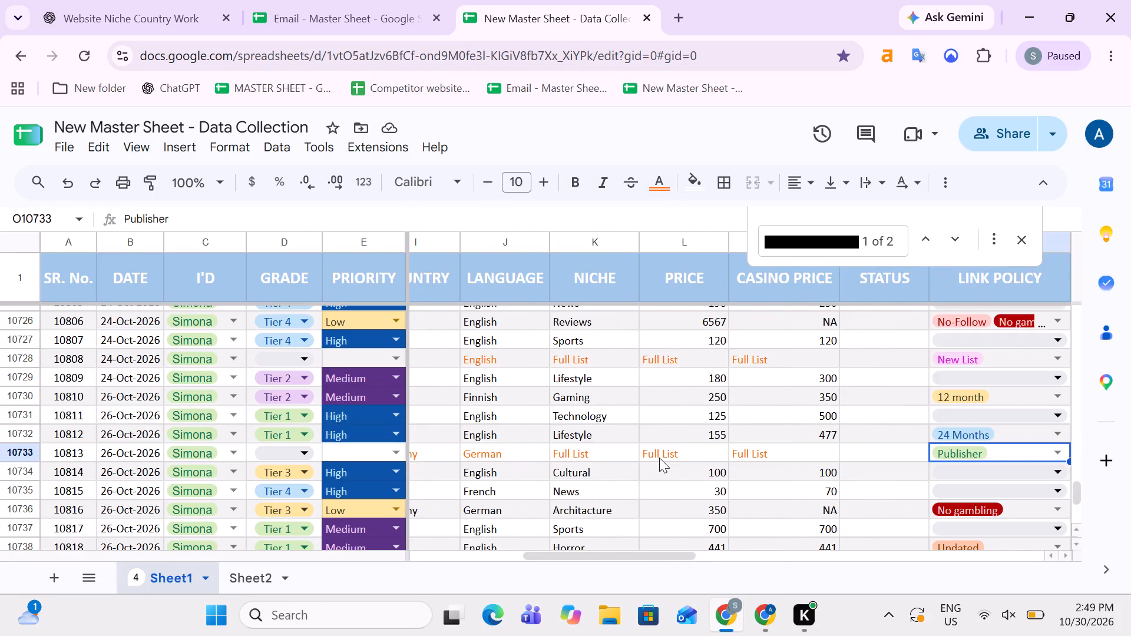
Return to the GIMO Oct Order Sheet and search the Full List sheet again for the copied contact email.
key("alt+Tab")
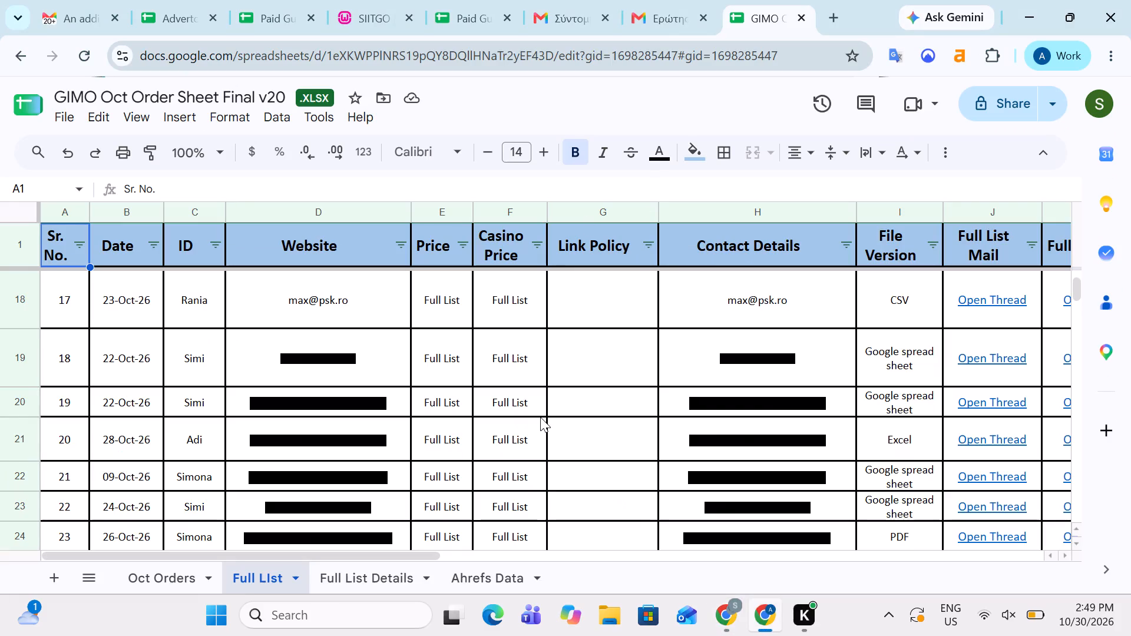
key("ctrl+f")
key("ctrl+v")
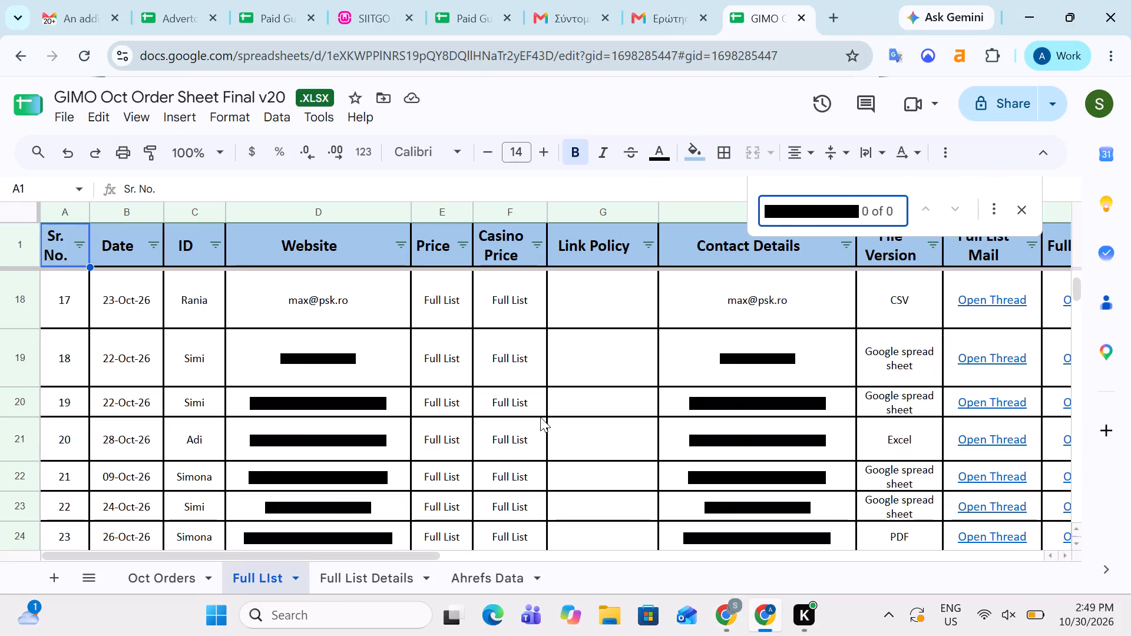
Go back to the Oct Orders sheet, review the namens-tag.de and pridelife.de rows through their Match and Remark cells, and close the search.
left_click(187, 575)
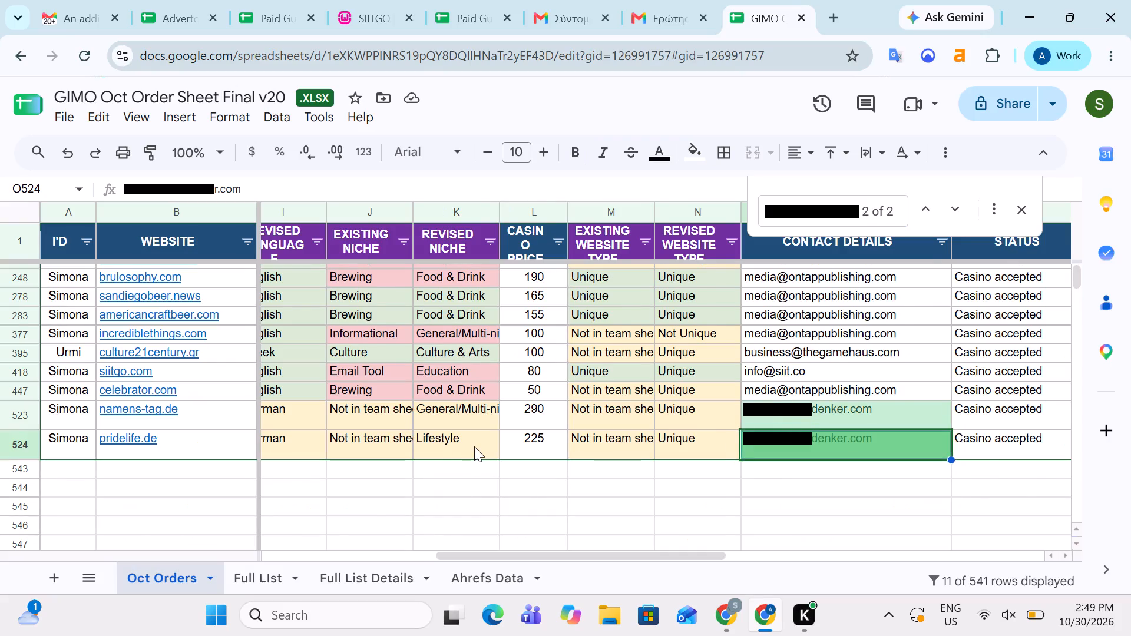
scroll(474, 446, "right", 10)
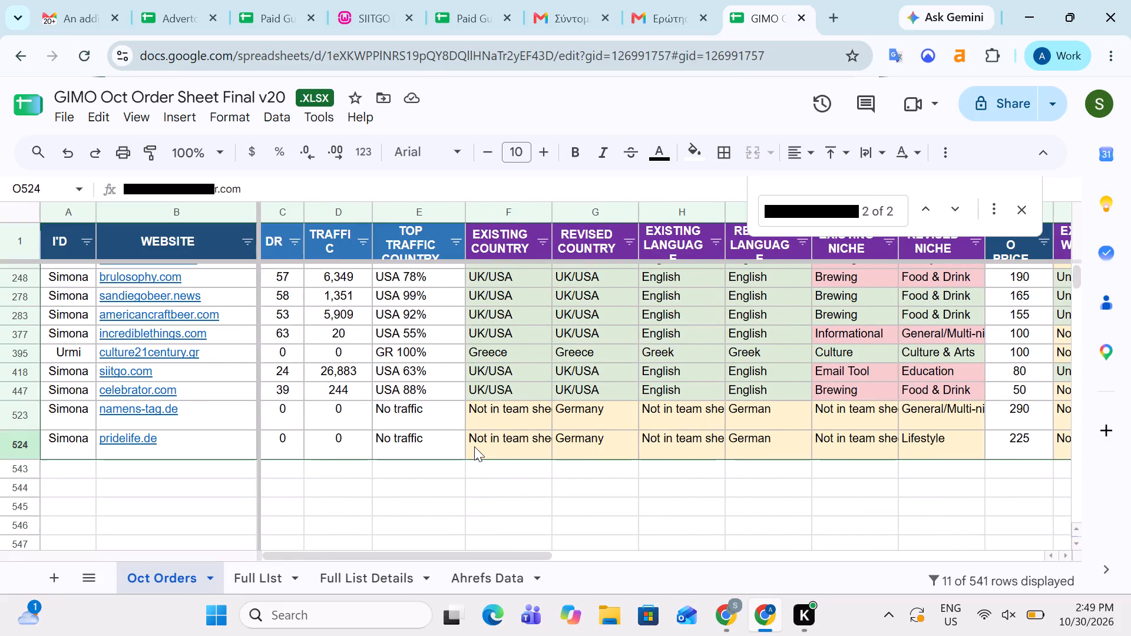
scroll(214, 519, "left", 6)
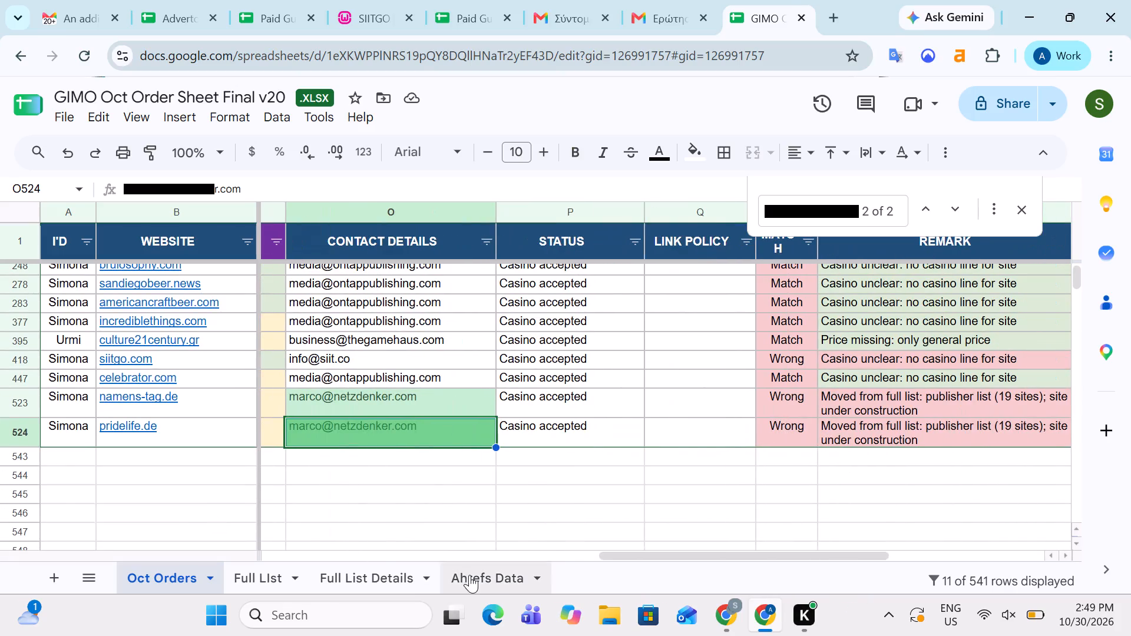
scroll(884, 445, "left", 1)
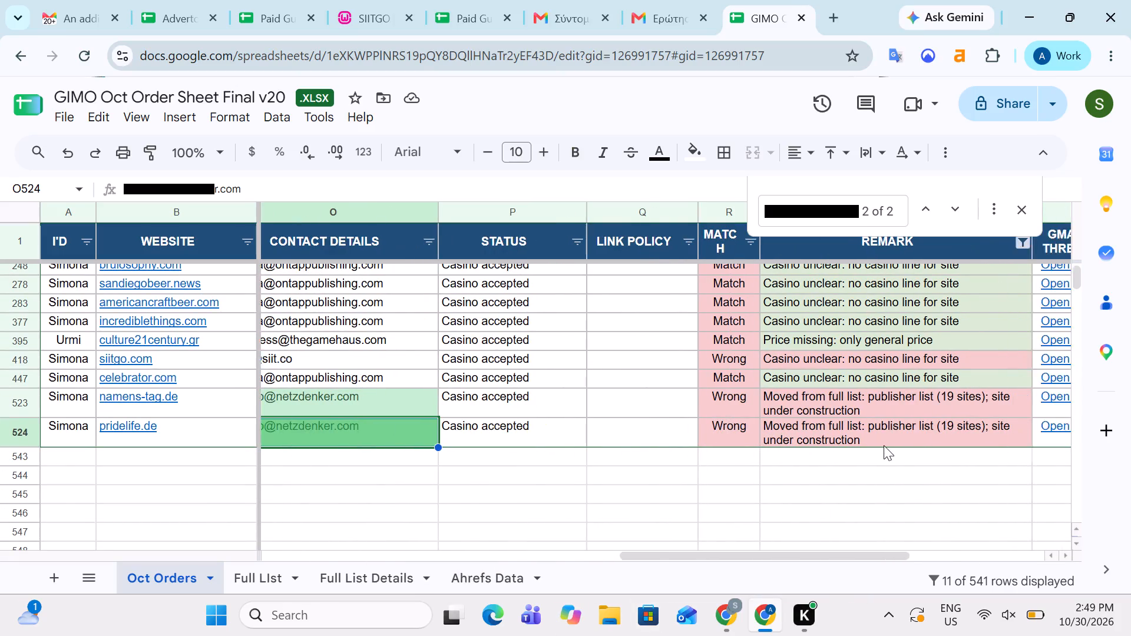
scroll(884, 445, "left", 1)
scroll(813, 403, "up", 3)
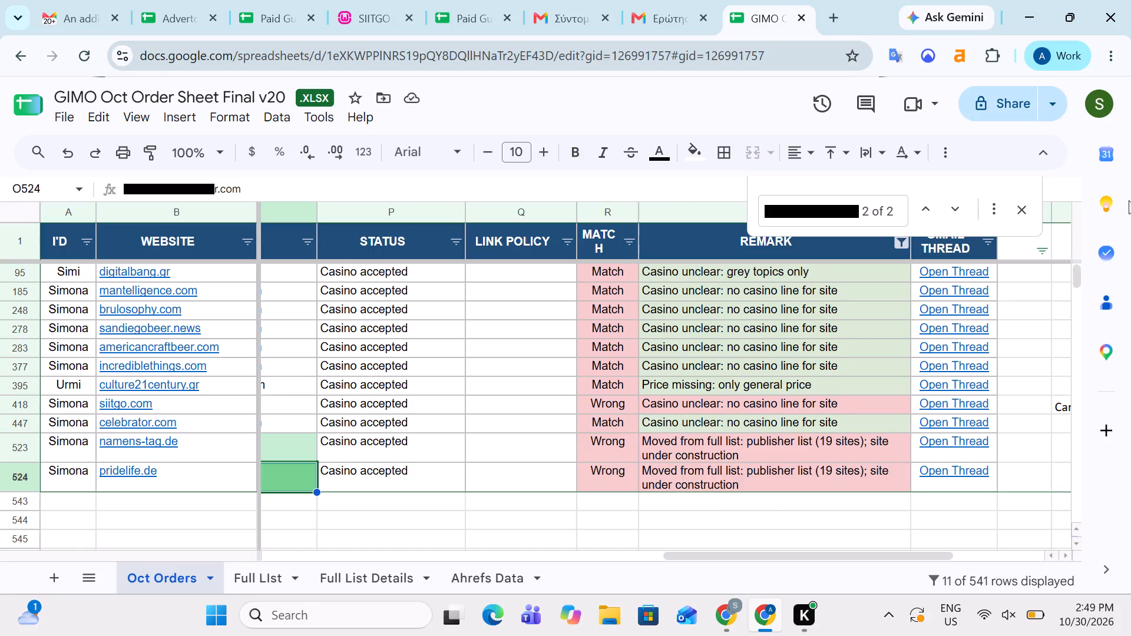
left_click(1029, 207)
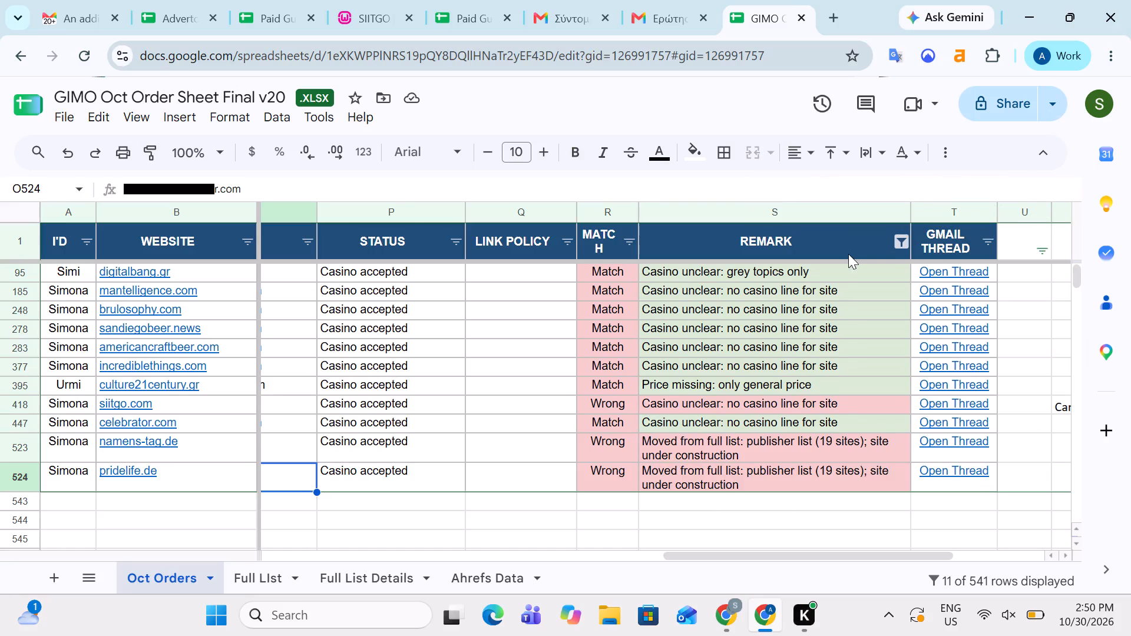